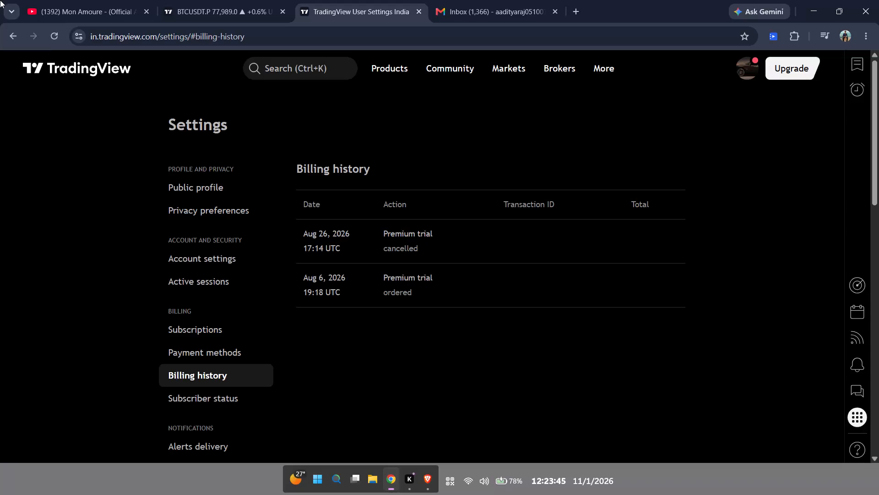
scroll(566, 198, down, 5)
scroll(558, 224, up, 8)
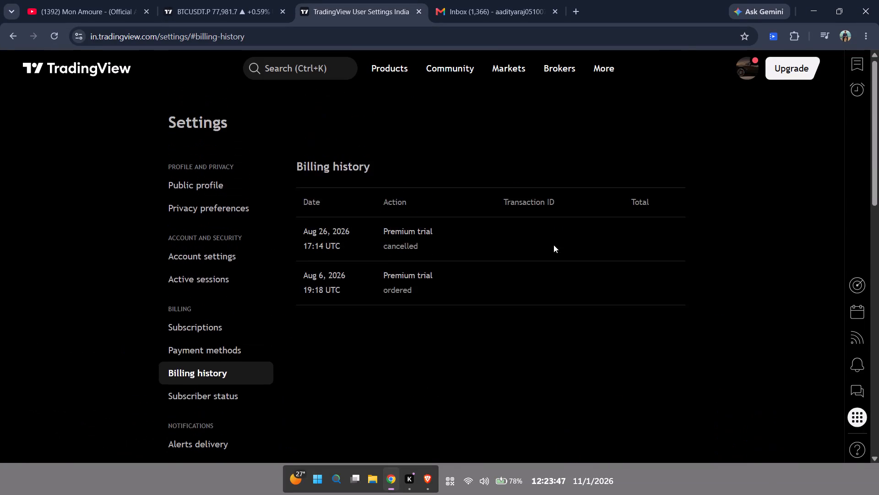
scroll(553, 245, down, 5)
Switch to the BTCUSDT.P 15-minute chart and examine recent price action around the long position.
click(247, 0)
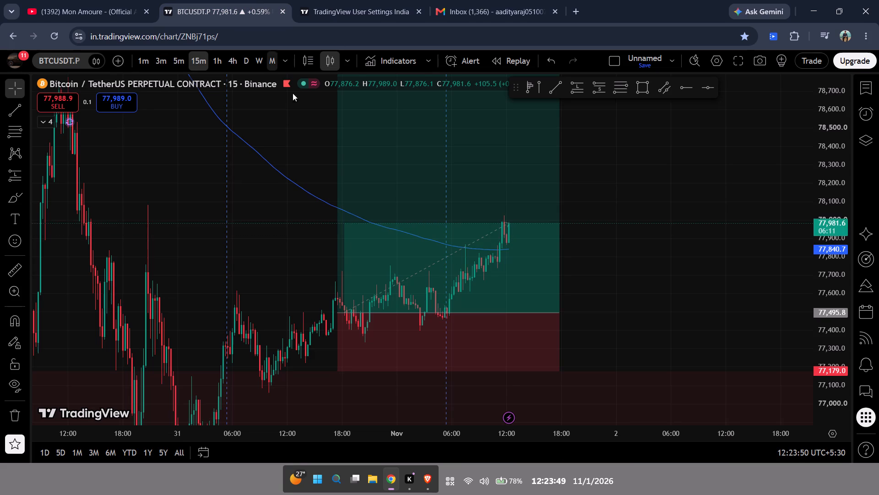
drag(756, 206, 736, 280)
scroll(735, 280, down, 1)
drag(835, 158, 842, 202)
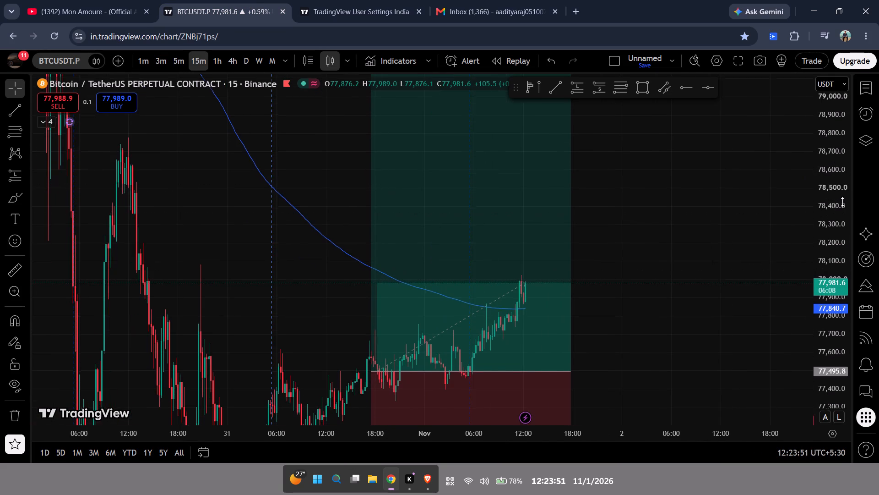
drag(842, 202, 843, 279)
scroll(711, 280, down, 2)
drag(711, 292, 672, 283)
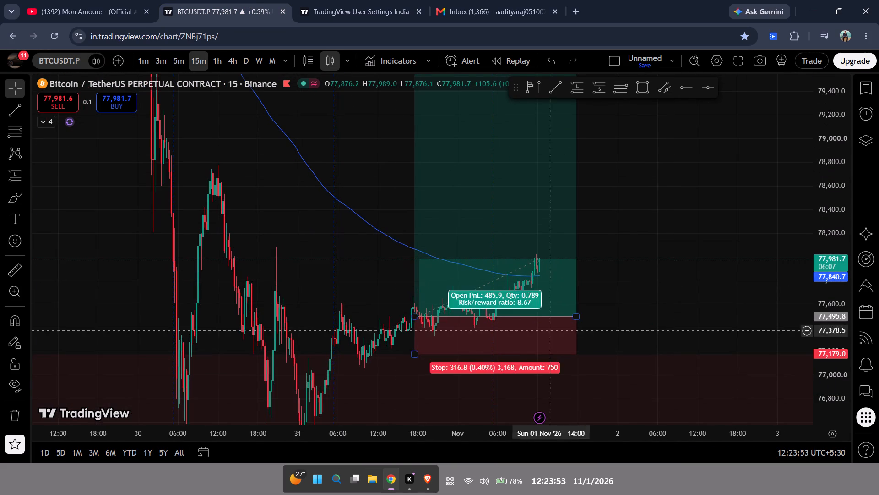
Switch to the Canva presentation in Brave and move page 68's lower steak photo up and left, over the body paragraph.
click(429, 478)
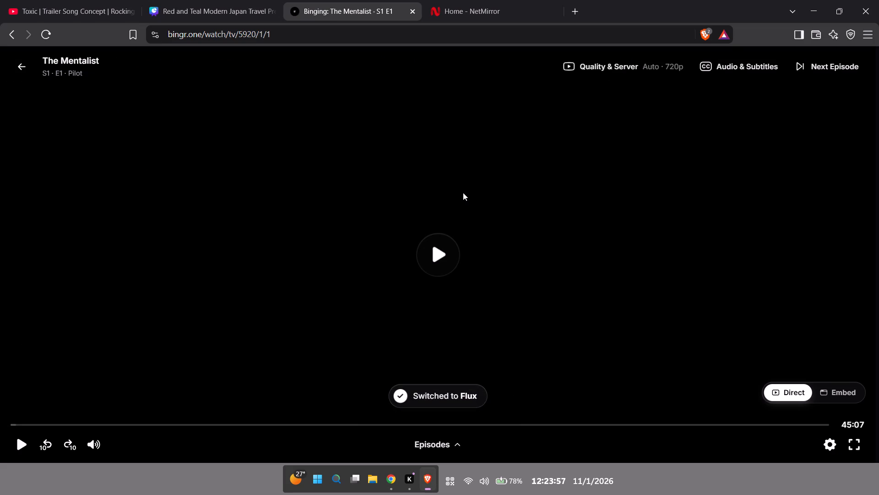
click(238, 1)
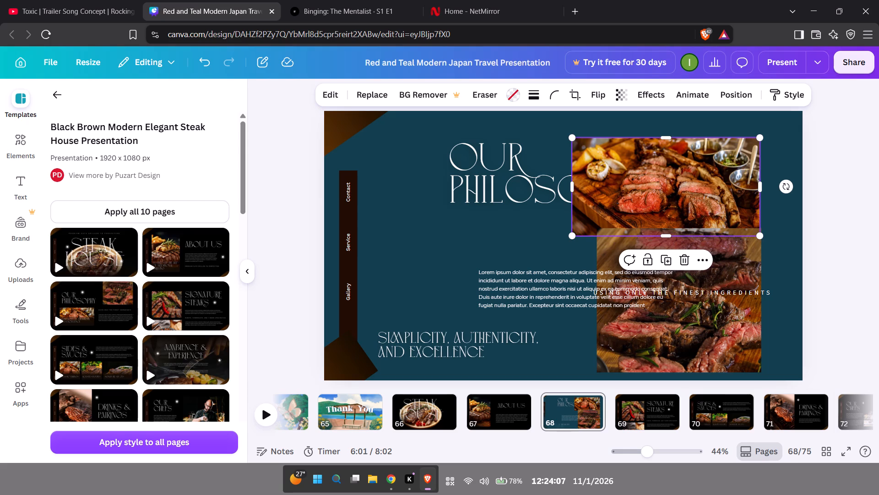
drag(692, 310, 623, 289)
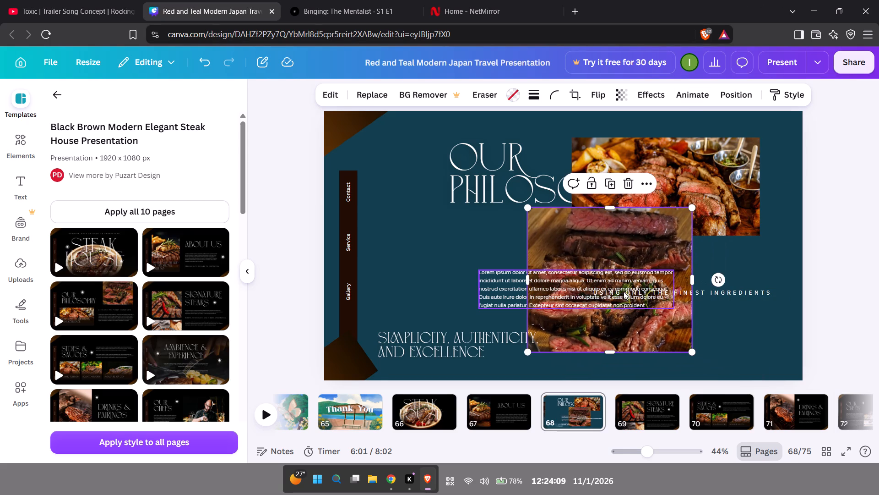
Delete the star ornament beside the Signature Steaks title on page 69.
click(617, 407)
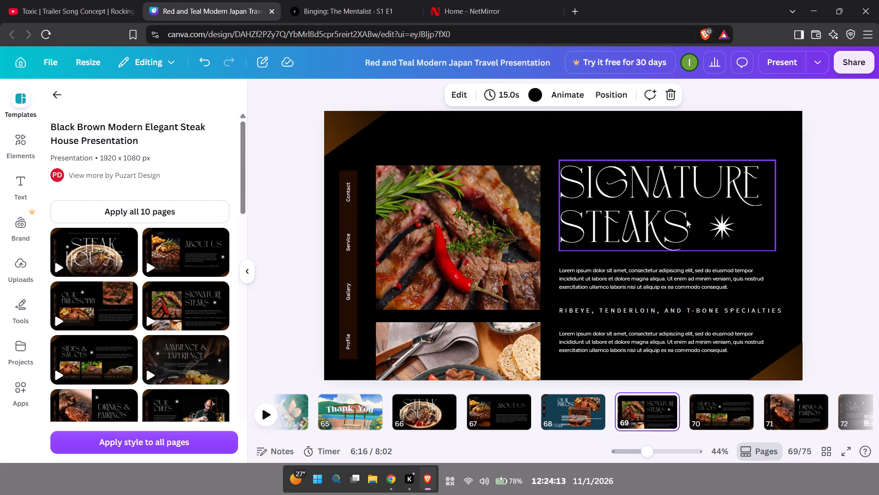
click(719, 229)
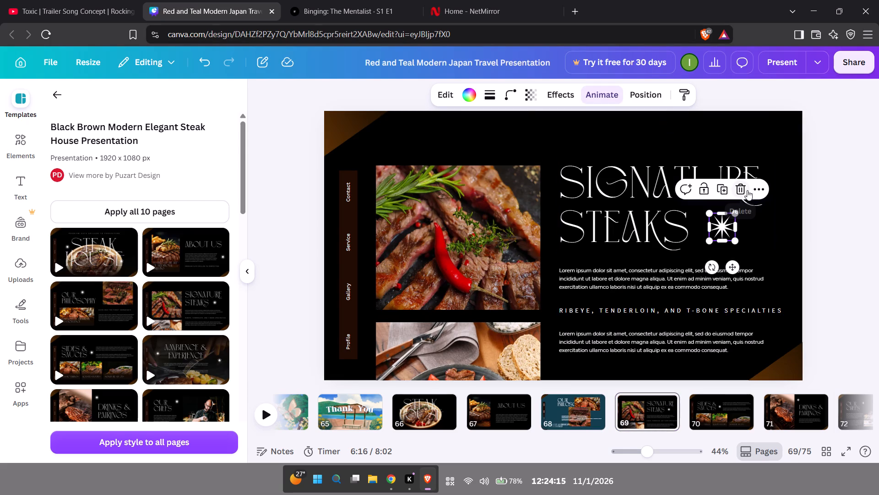
click(744, 189)
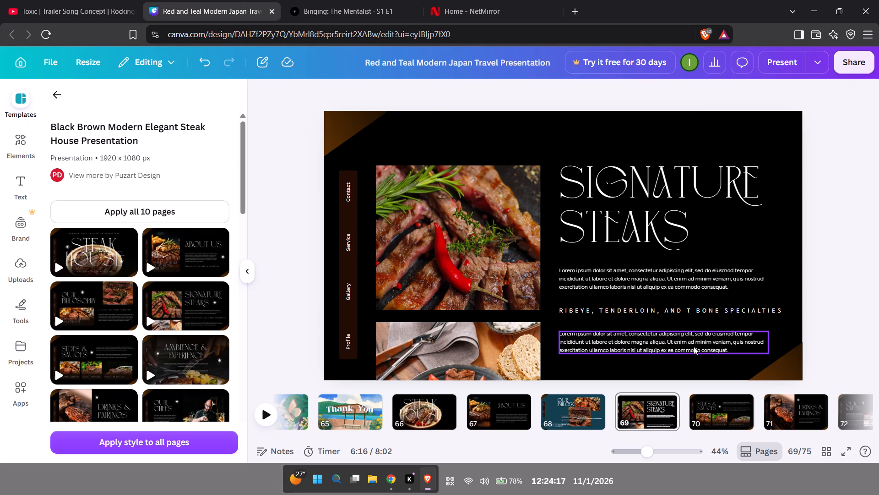
Delete both Lorem ipsum paragraphs on the Signature Steaks page.
drag(692, 345, 627, 158)
click(627, 126)
click(601, 149)
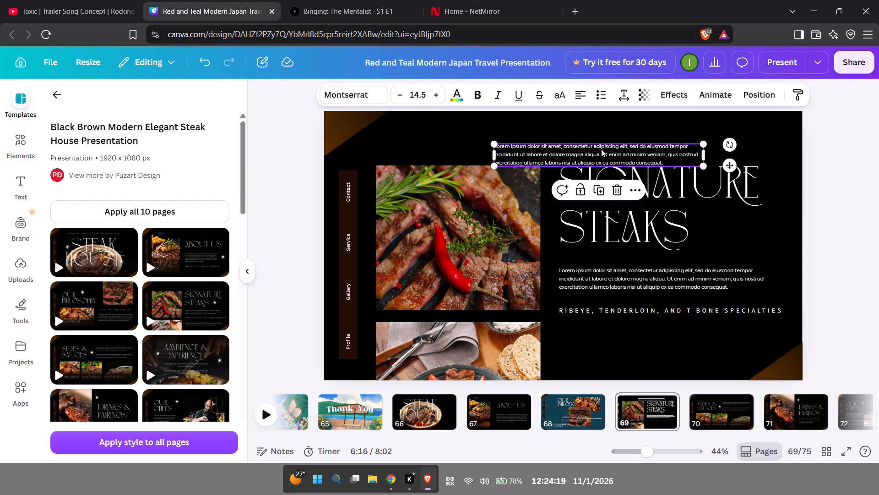
click(616, 185)
click(638, 288)
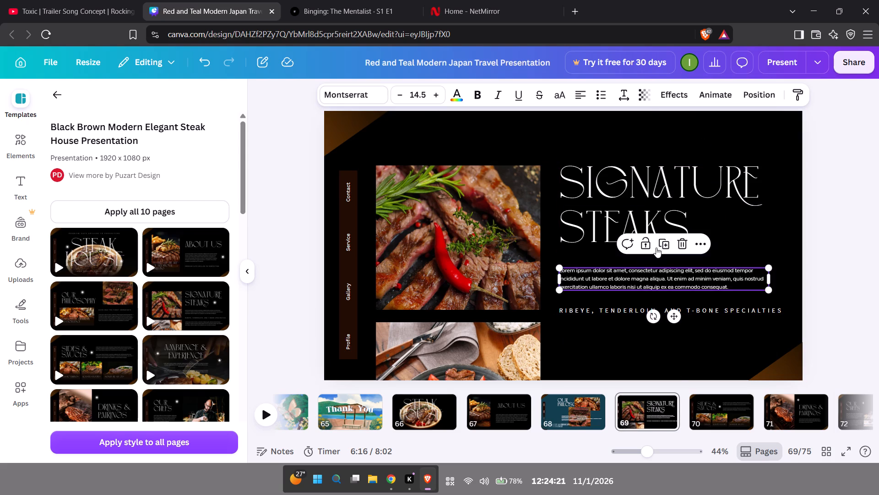
click(681, 239)
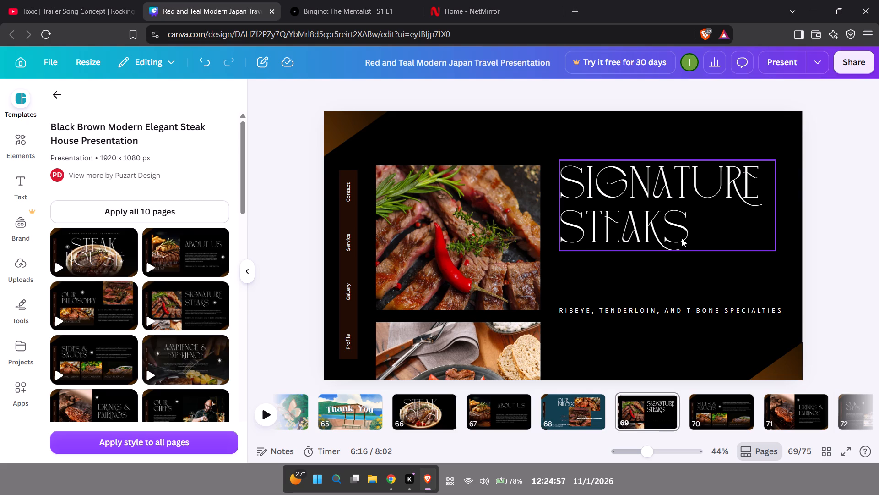
Move page 69's bottom photo of the plated meat and bread to just below the title, overlapping the word Steaks.
scroll(682, 238, down, 2)
scroll(662, 247, up, 1)
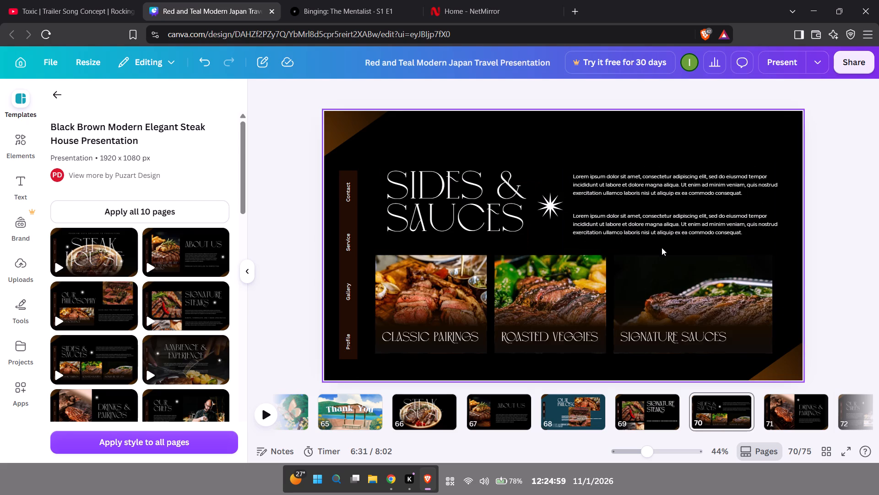
scroll(662, 247, up, 1)
drag(511, 354, 595, 263)
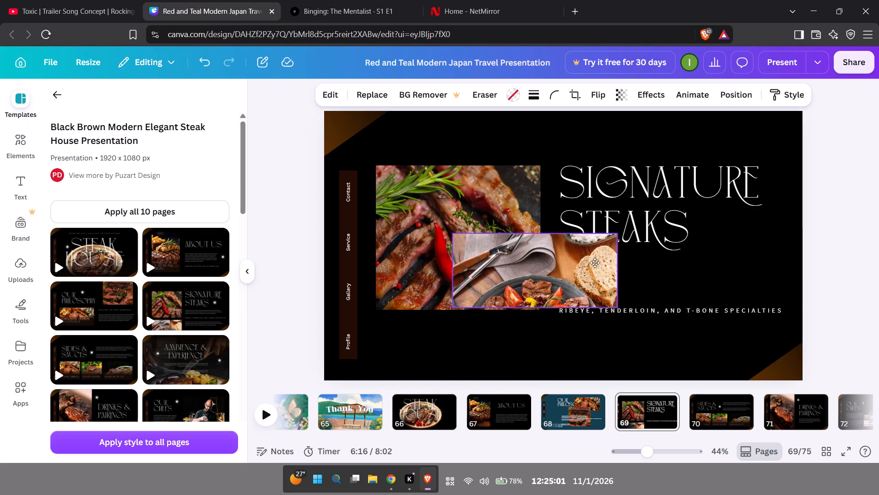
drag(595, 263, 674, 339)
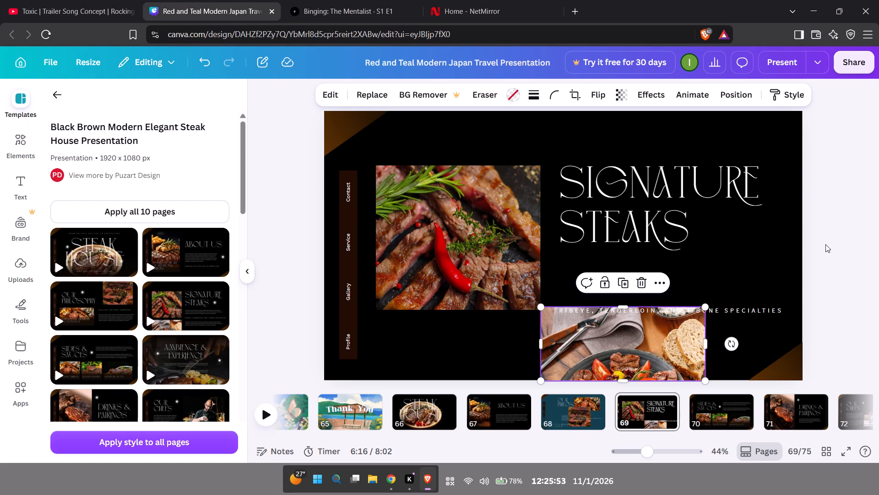
drag(634, 338, 640, 276)
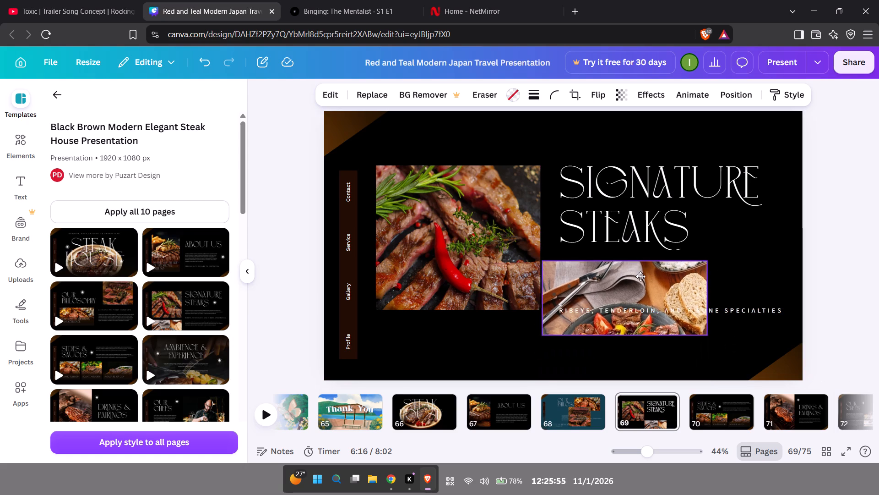
drag(640, 276, 645, 262)
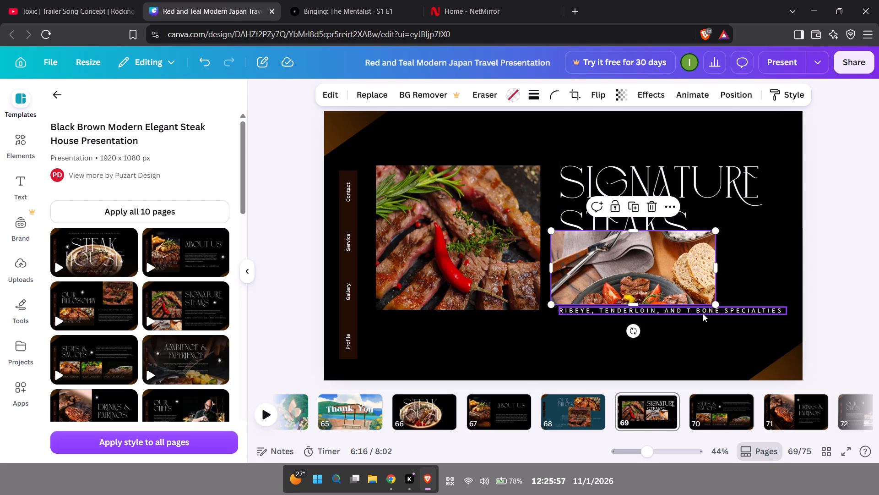
Delete the "Ribeye, Tenderloin, and T-Bone Specialties" line on page 69.
drag(703, 313, 596, 350)
click(590, 319)
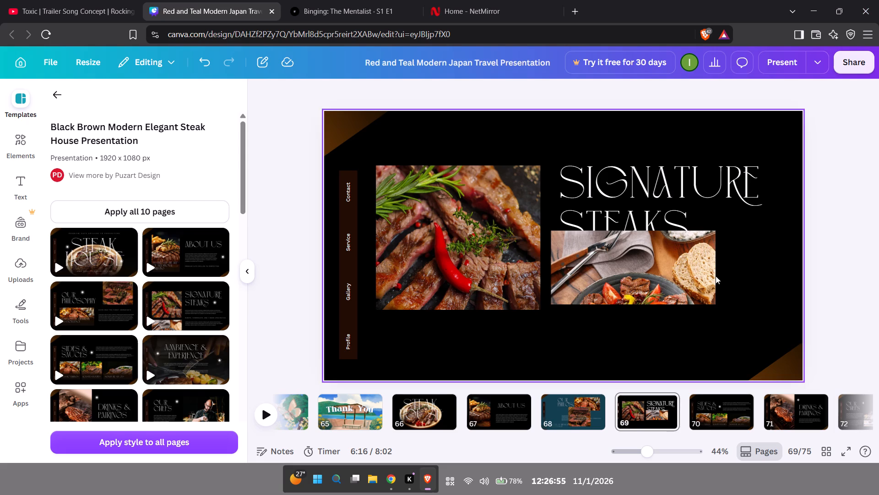
Move page 69's steak photo with the red chili slightly down and left, next to the vertical label strip.
drag(505, 229, 490, 268)
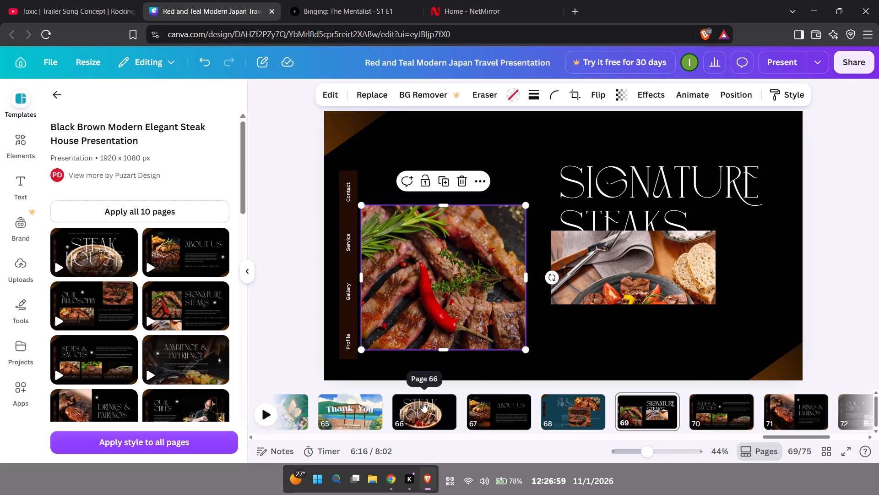
click(565, 406)
click(643, 411)
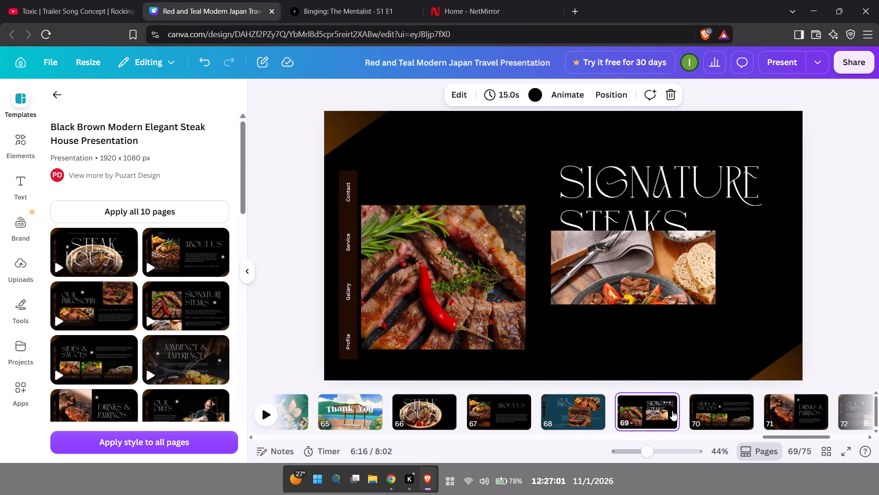
Delete the star ornament beside the Sides & Sauces title on page 70.
click(702, 411)
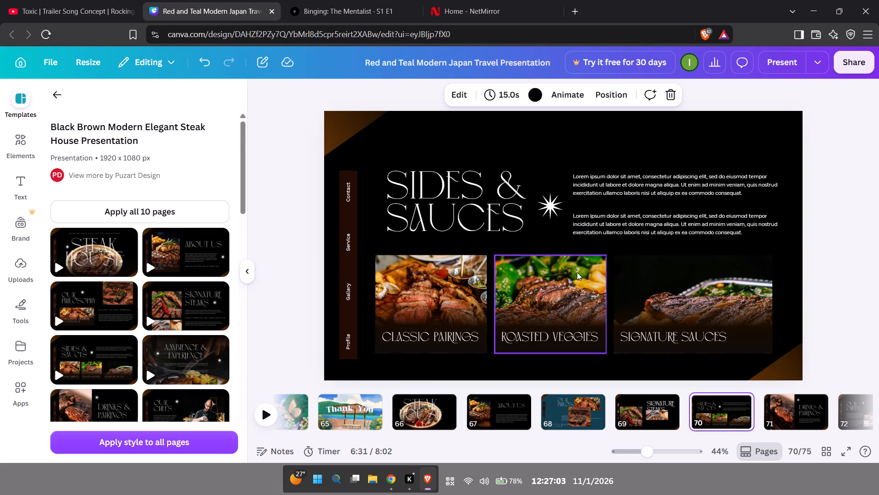
click(542, 210)
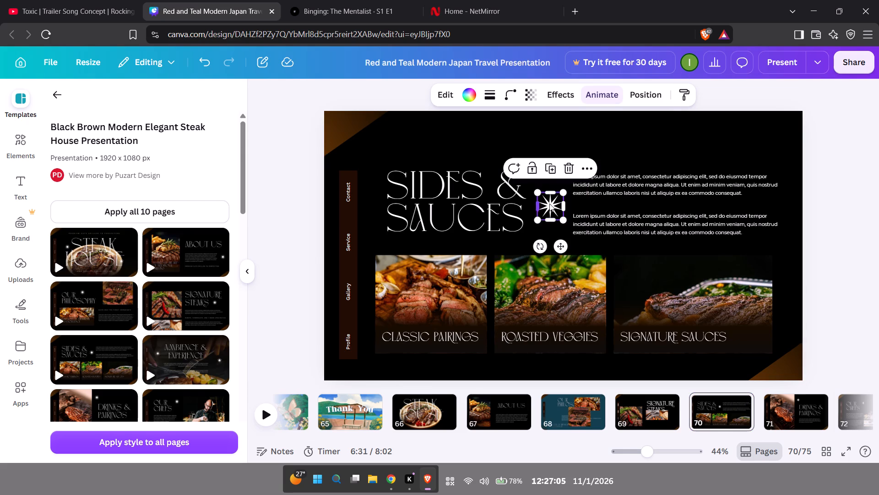
click(568, 167)
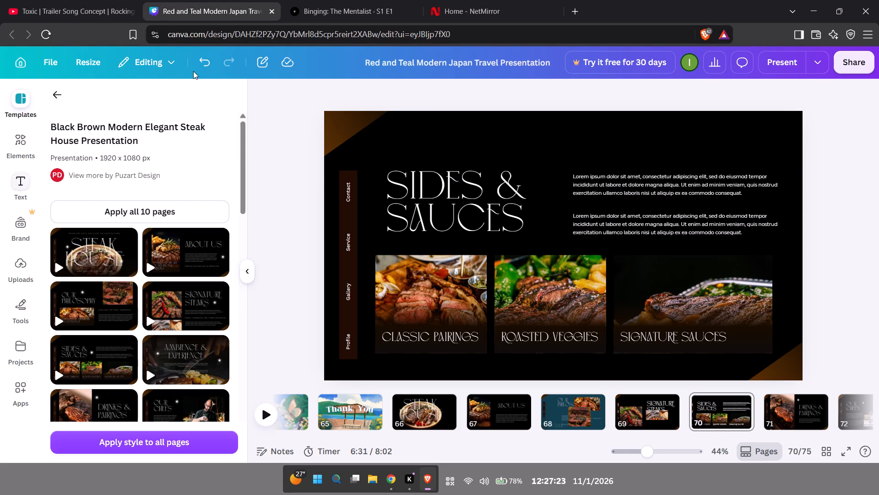
Delete both Lorem ipsum paragraphs beside the Sides & Sauces title on page 70.
drag(611, 177, 614, 154)
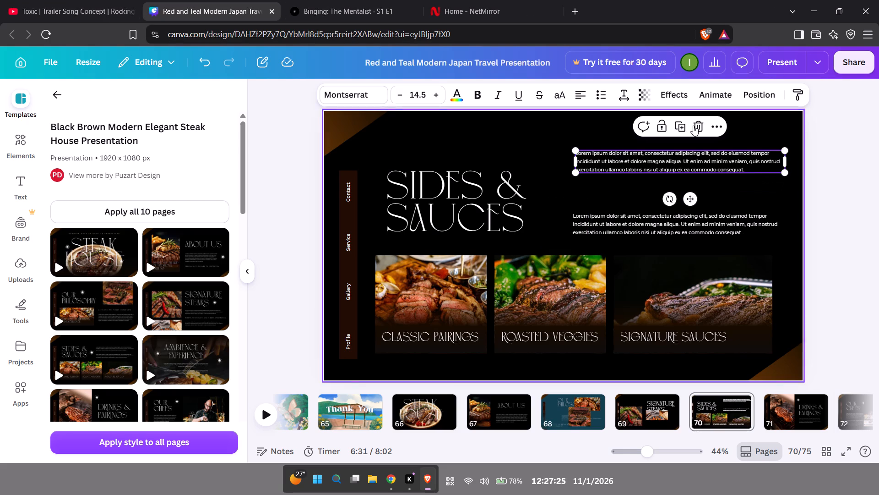
click(704, 120)
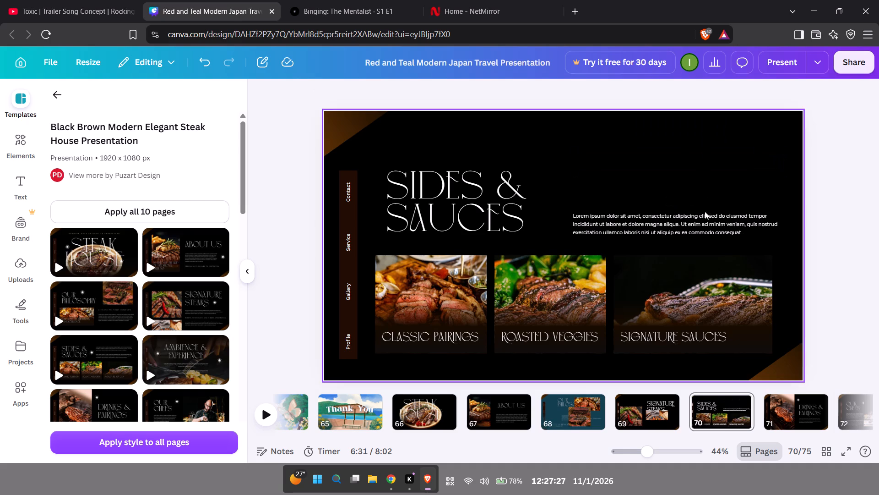
click(705, 214)
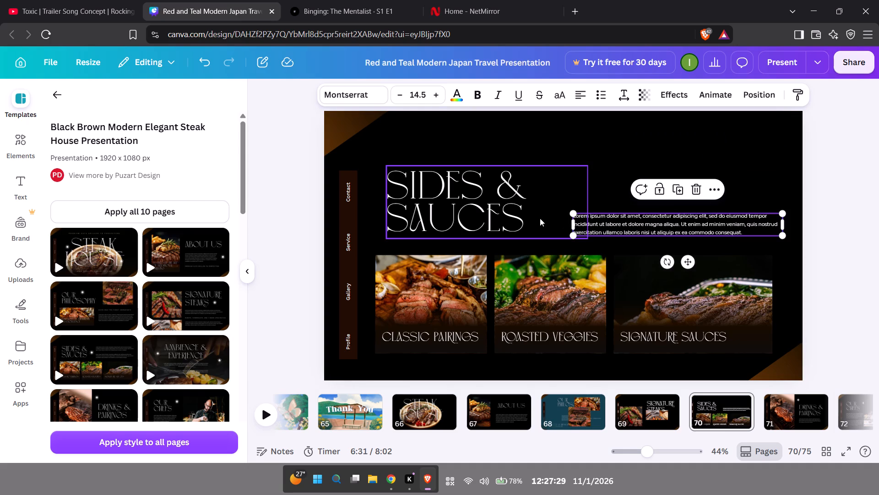
drag(573, 213, 554, 169)
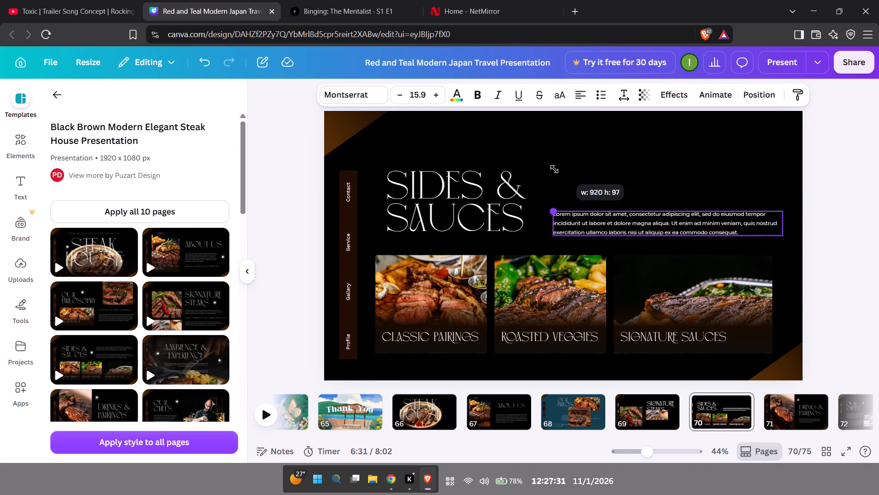
drag(554, 169, 547, 174)
drag(651, 216, 654, 166)
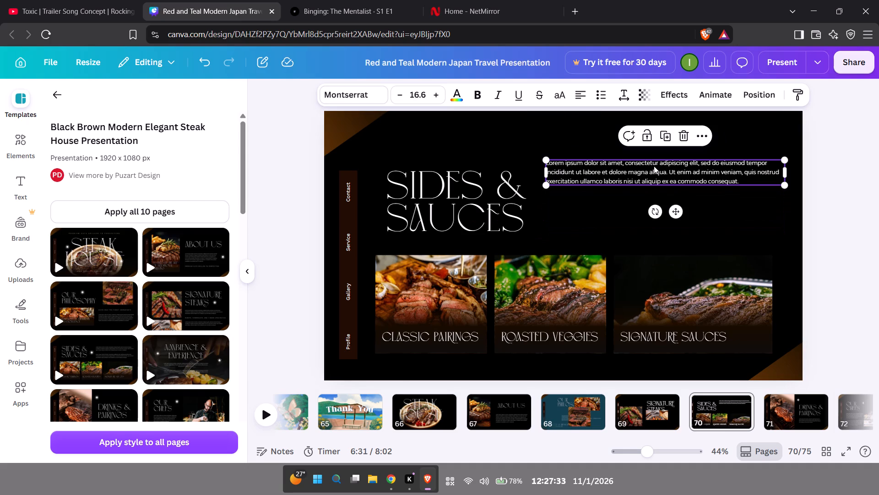
click(684, 138)
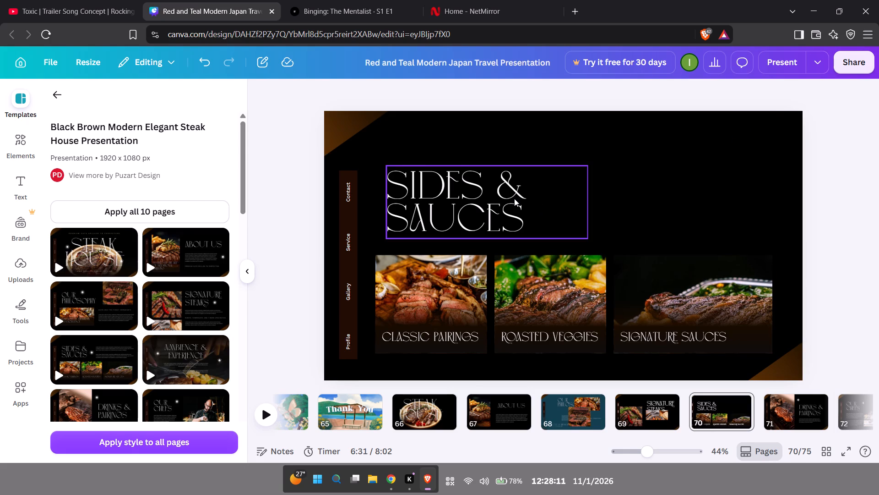
Move the Sides & Sauces title slightly up and right, and adjust its text box width, keeping the title on two lines.
drag(514, 198, 521, 181)
drag(599, 187, 602, 186)
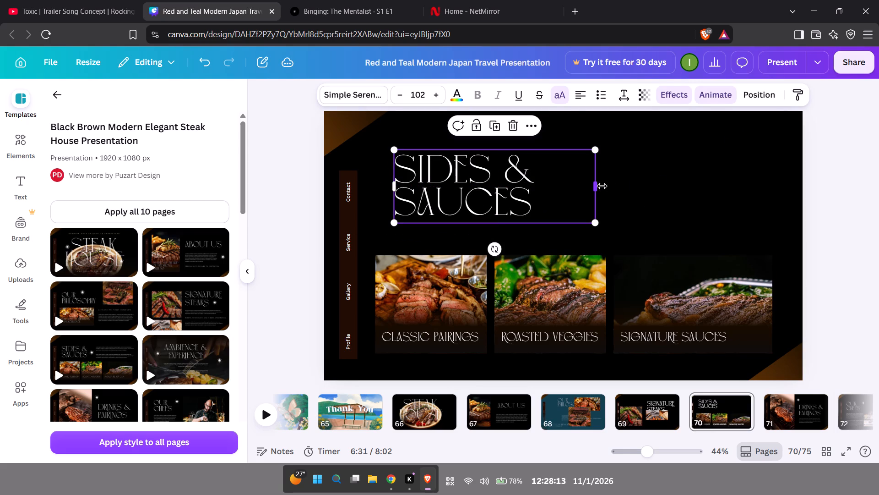
drag(602, 186, 687, 175)
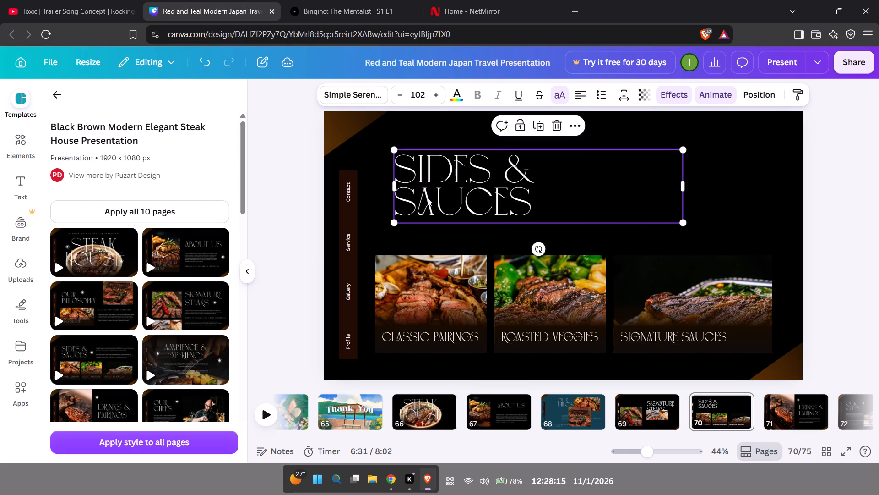
drag(684, 181, 550, 184)
click(746, 187)
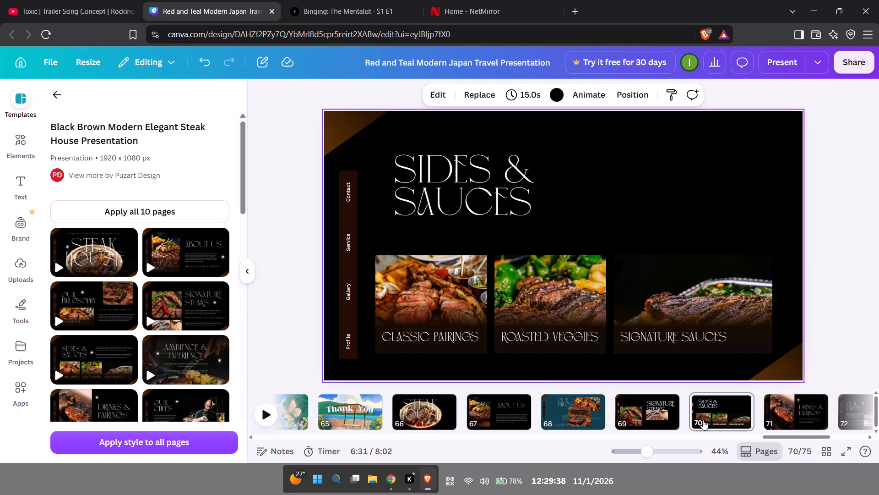
Move the grilled steak photo on page 71 slightly right and up.
click(790, 423)
drag(440, 256, 462, 248)
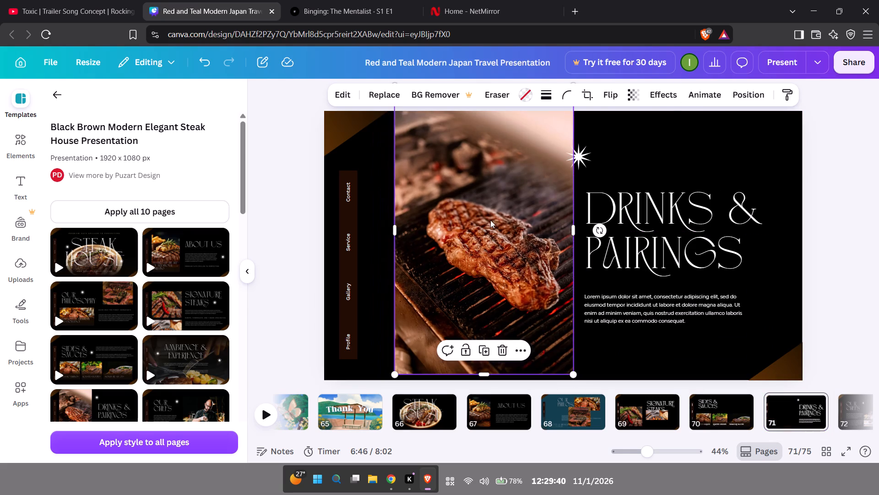
Delete the star ornament above the Drinks & Pairings title on page 71.
click(576, 156)
click(584, 165)
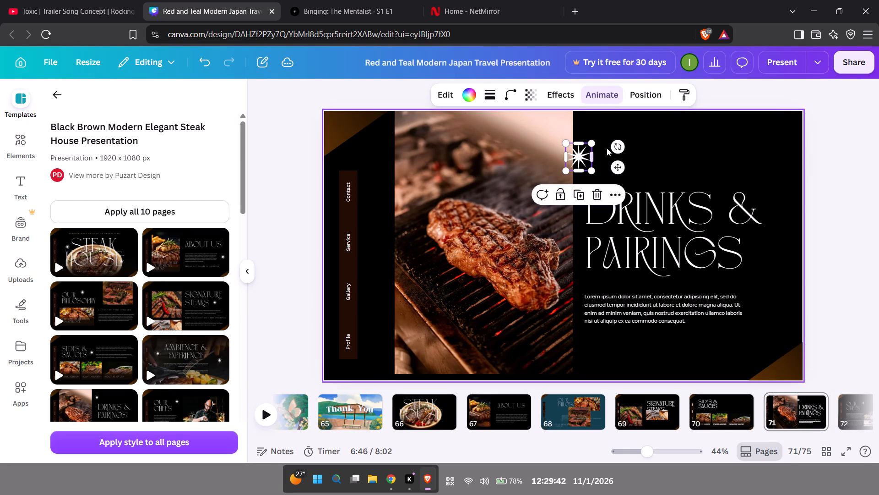
click(591, 195)
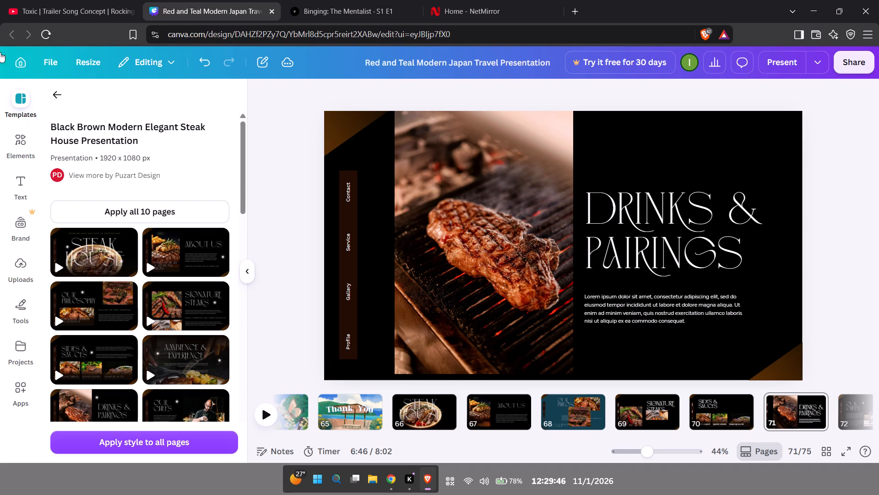
Move the grilled steak photo on page 71 right to about the middle of the page, running behind the title.
drag(533, 262, 625, 258)
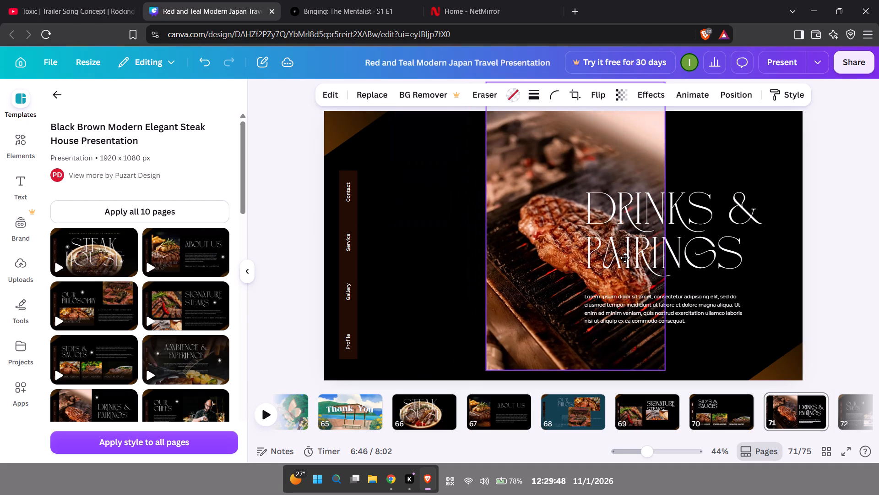
drag(625, 258, 619, 248)
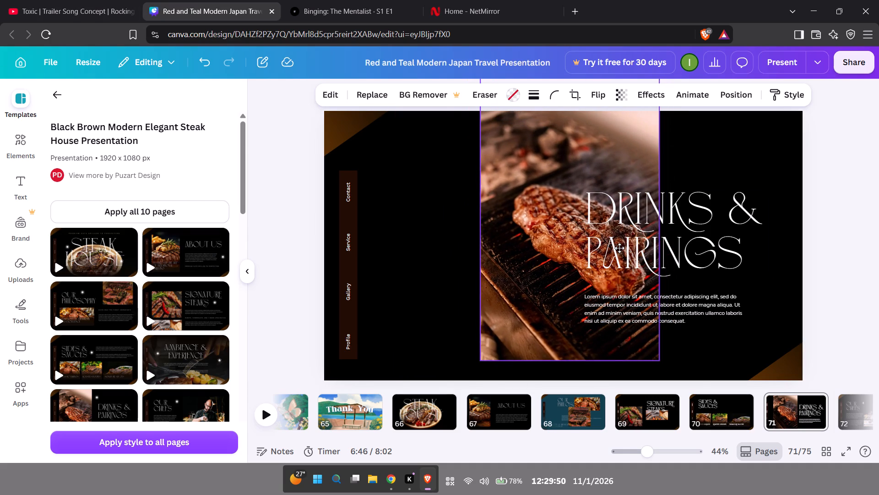
drag(619, 248, 599, 253)
click(607, 240)
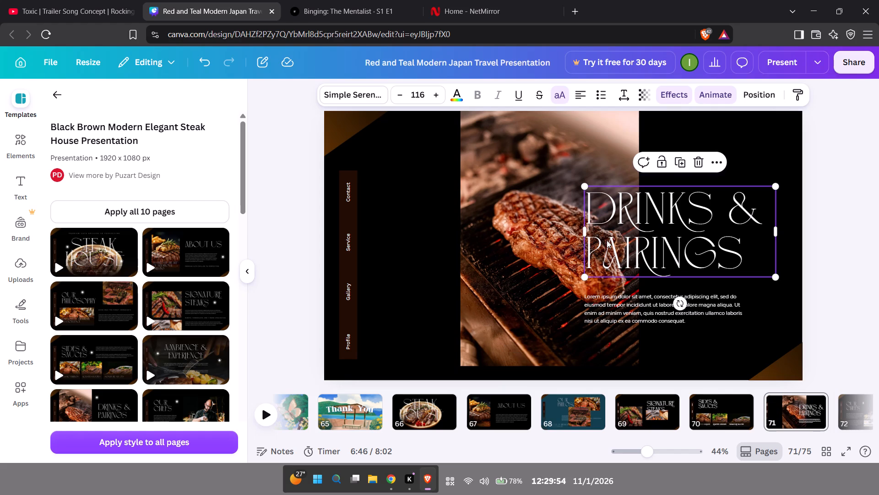
Delete the Lorem ipsum paragraph below the Drinks & Pairings title on page 71.
drag(694, 302, 460, 285)
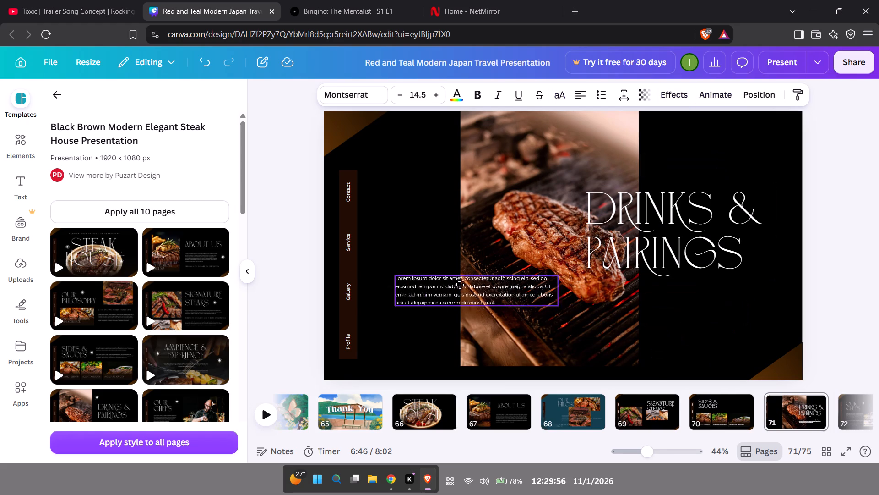
drag(460, 285, 459, 285)
click(445, 254)
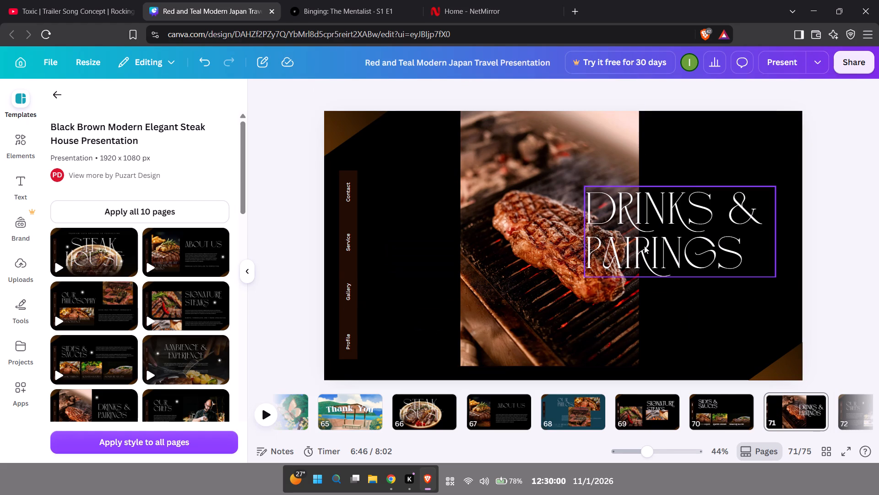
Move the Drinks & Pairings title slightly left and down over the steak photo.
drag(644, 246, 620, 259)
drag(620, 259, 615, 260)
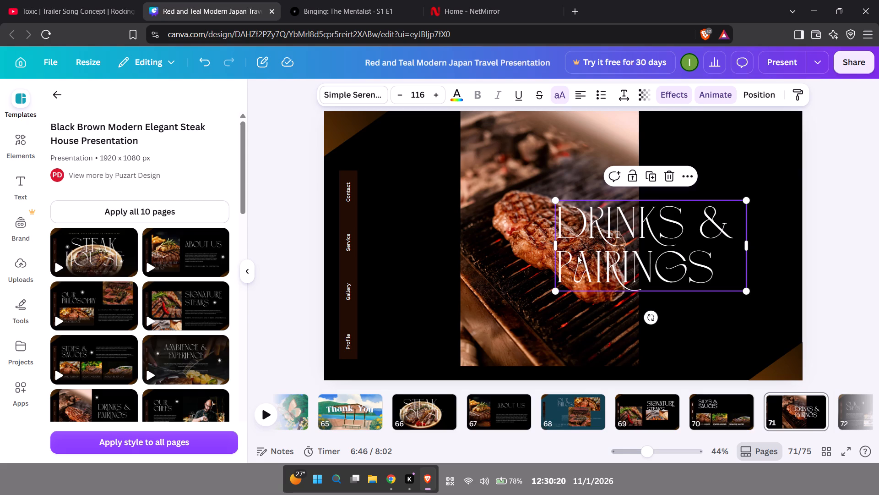
Move the brown rectangle from page 71's bottom-right corner to its top-right corner, rotated to about -124° and partly off the page.
drag(791, 361, 784, 352)
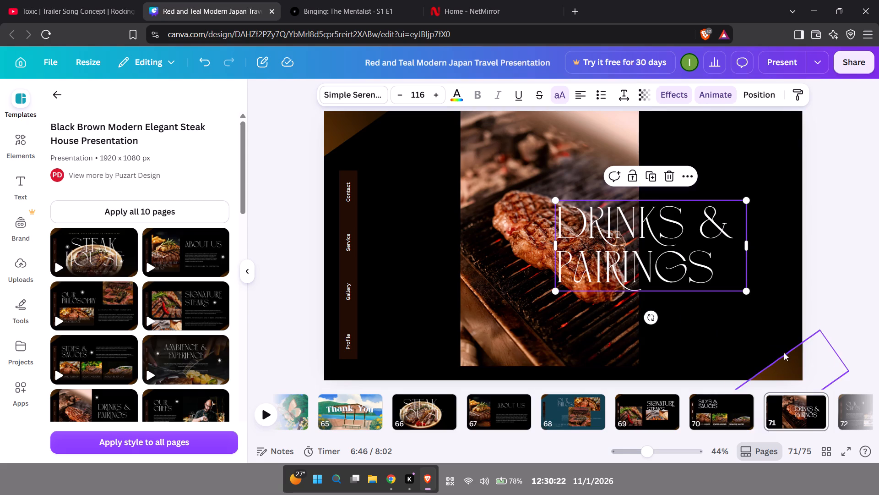
drag(784, 352, 791, 92)
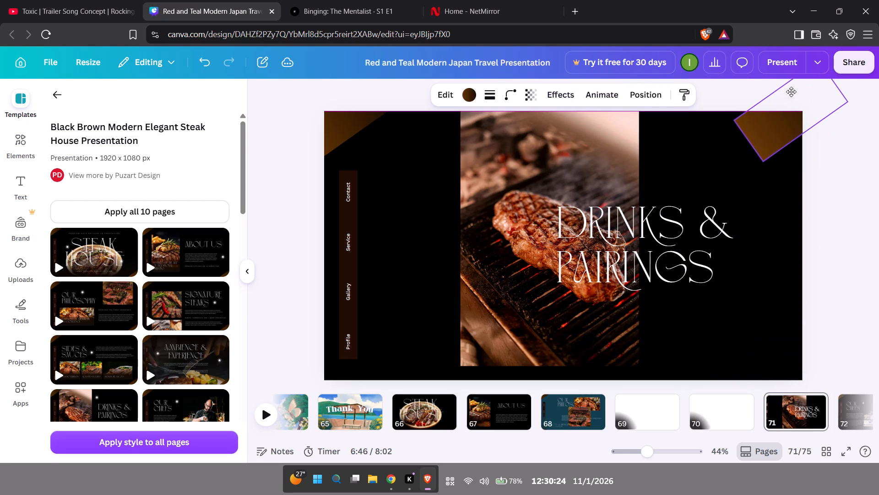
drag(791, 92, 796, 92)
click(753, 240)
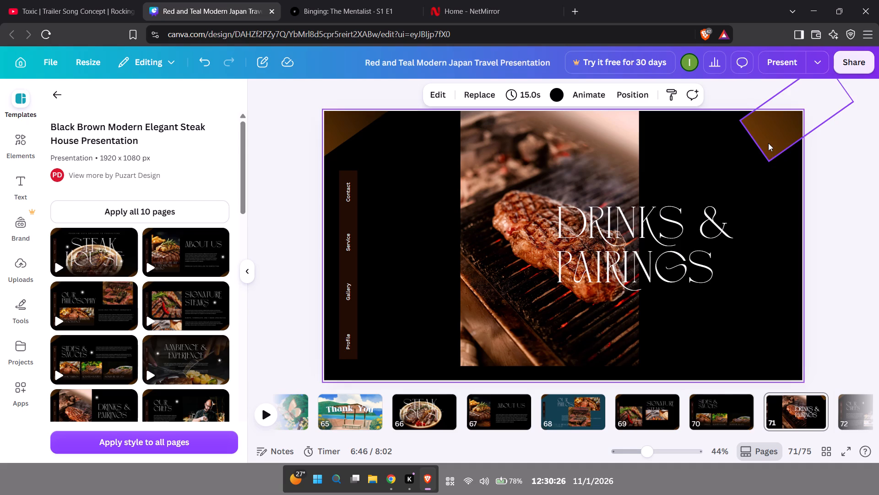
drag(768, 143, 699, 191)
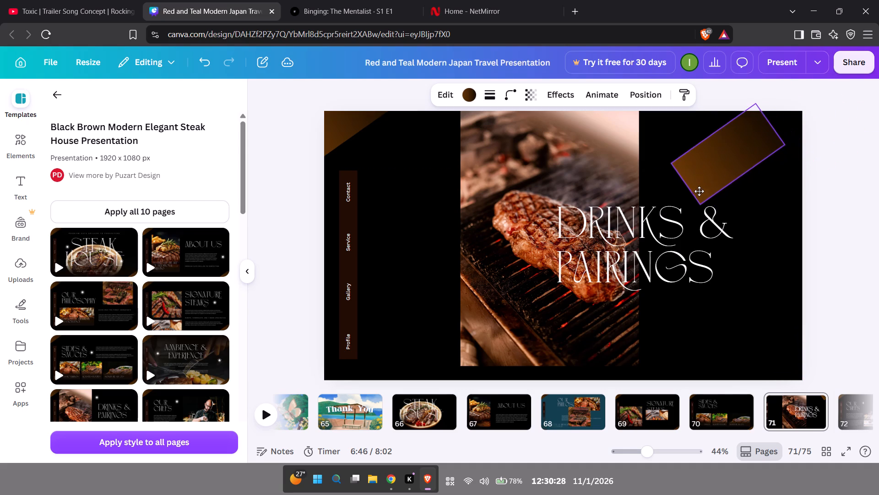
drag(699, 191, 703, 209)
drag(759, 217, 761, 216)
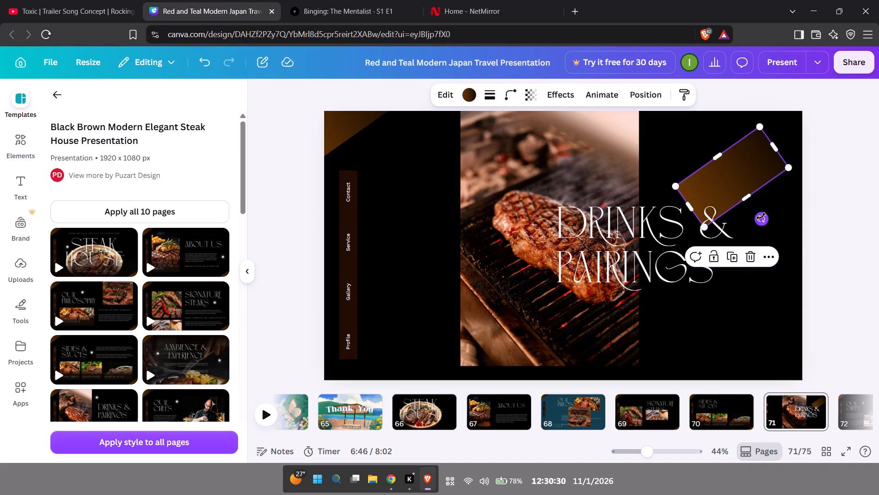
drag(761, 216, 817, 121)
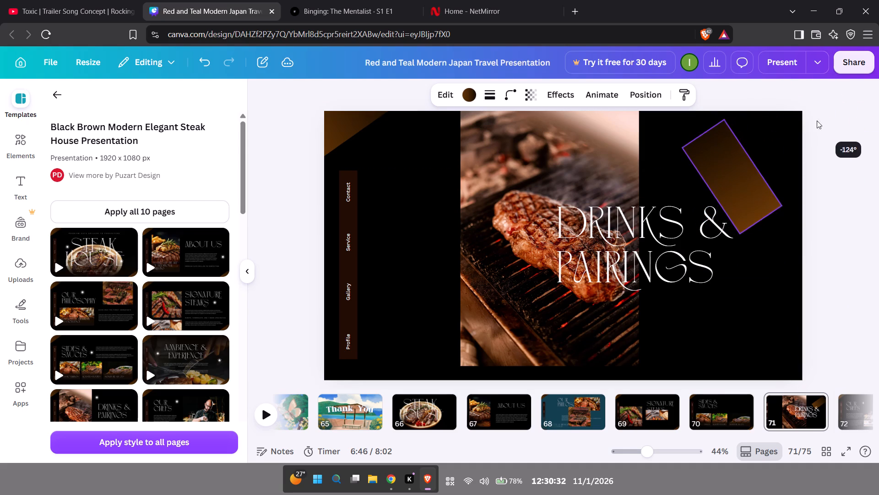
drag(730, 185, 794, 134)
click(839, 224)
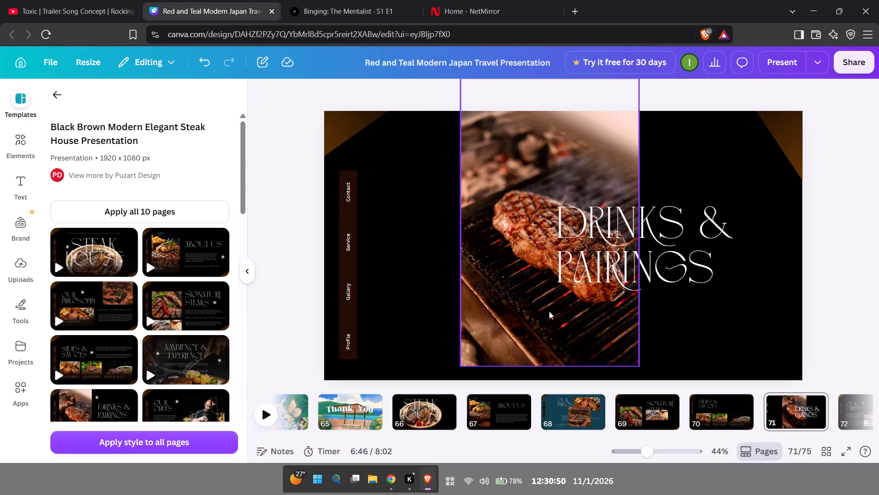
Move the Drinks & Pairings title onto the lower half of the steak photo, starting just left of the photo's edge.
drag(589, 234, 467, 267)
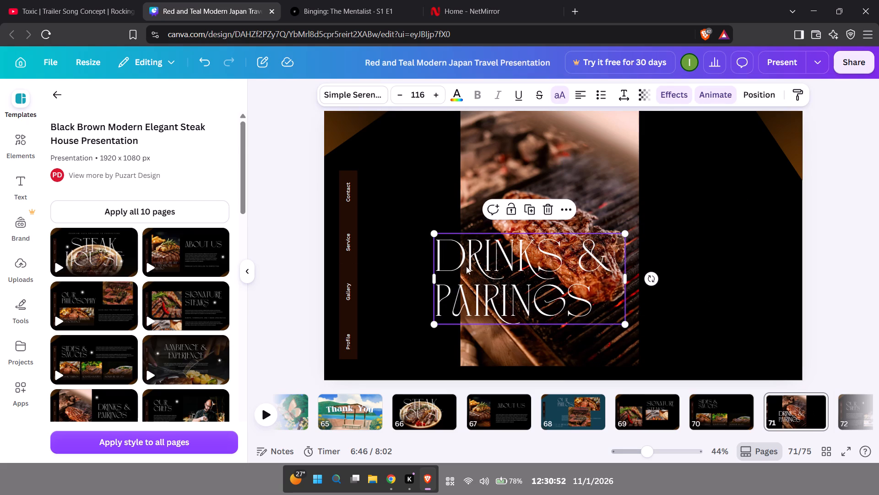
Scatter page 71's vertical labels off the side bar: Gallery, Service and Contact right of the photo, Profile left of it.
drag(344, 277, 654, 204)
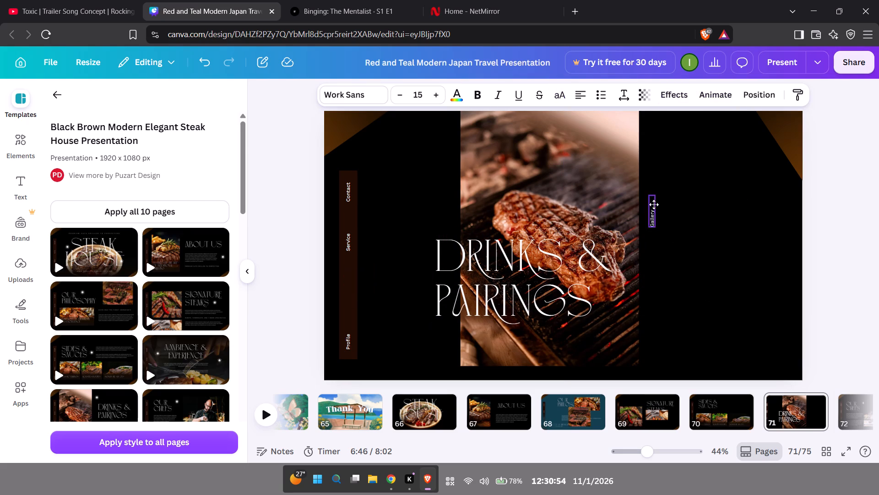
drag(654, 204, 677, 204)
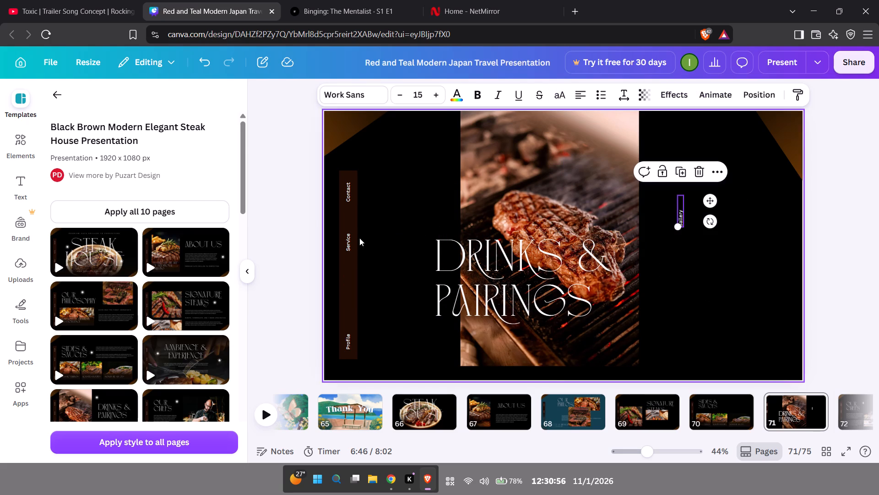
drag(347, 237, 754, 302)
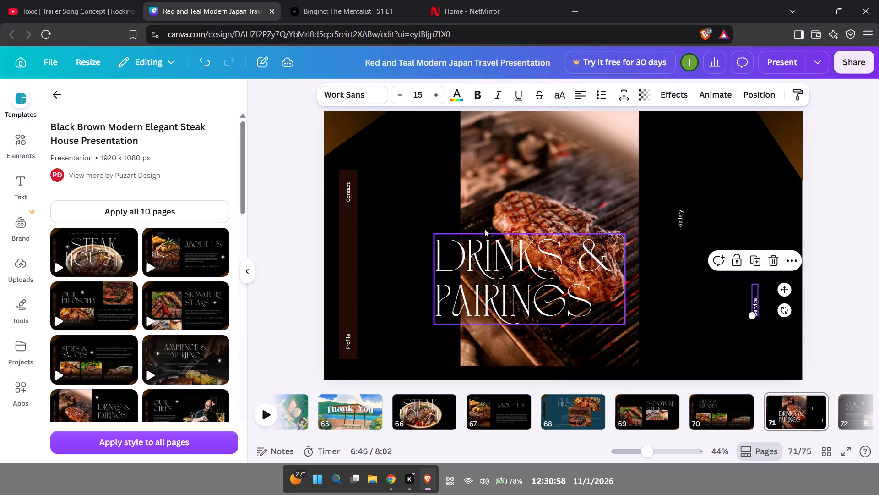
drag(350, 195, 727, 174)
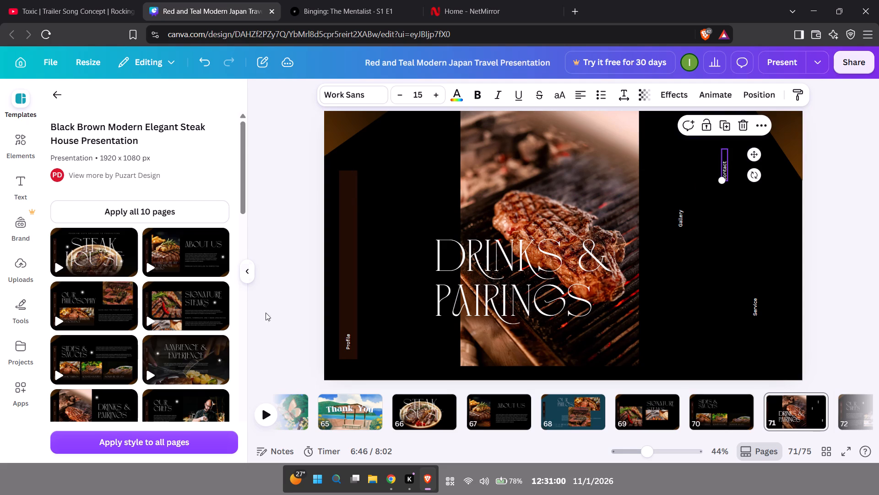
drag(345, 341, 422, 217)
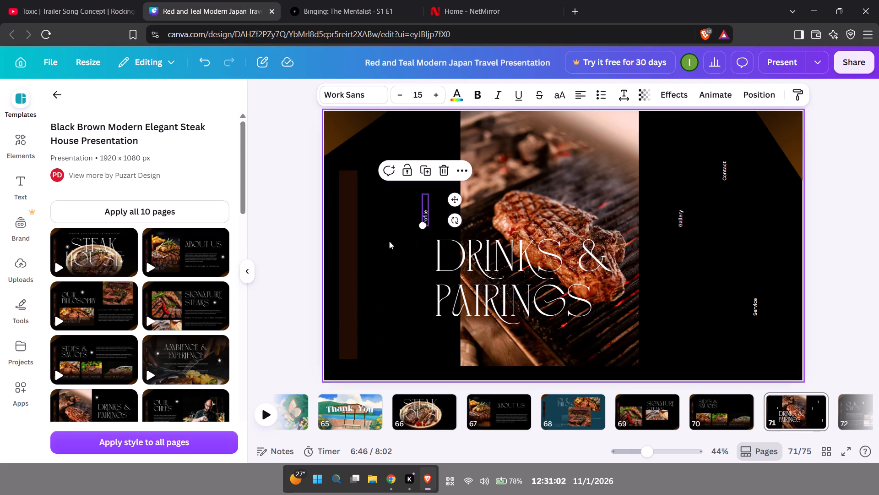
Tilt the dark brown side bar counterclockwise and place it diagonally across the bottom-left corner of page 71.
drag(343, 315, 395, 311)
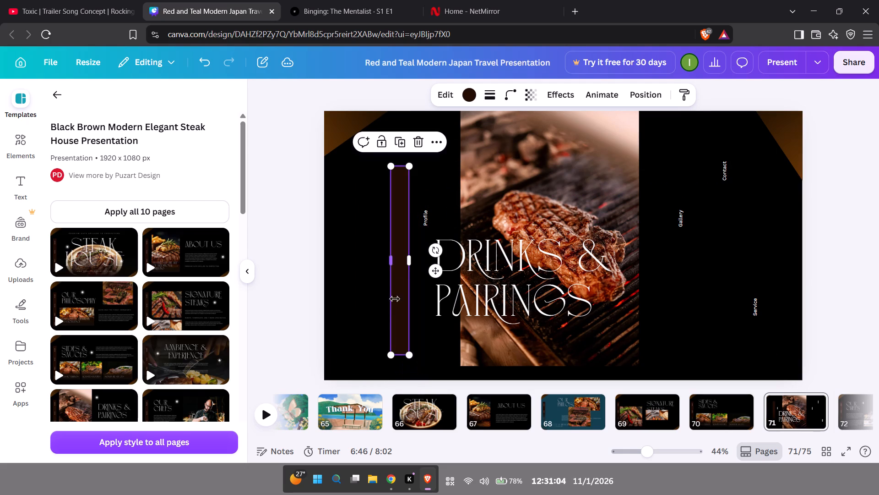
drag(432, 248, 420, 257)
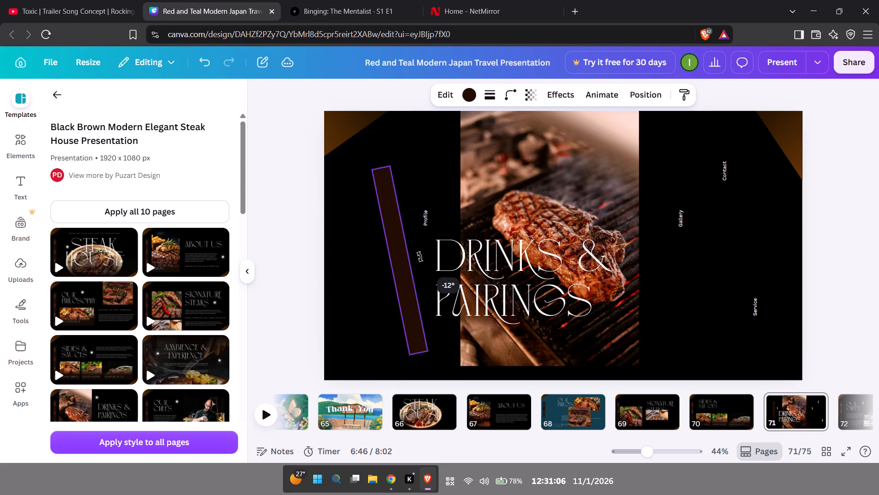
drag(420, 257, 418, 252)
drag(405, 261, 389, 280)
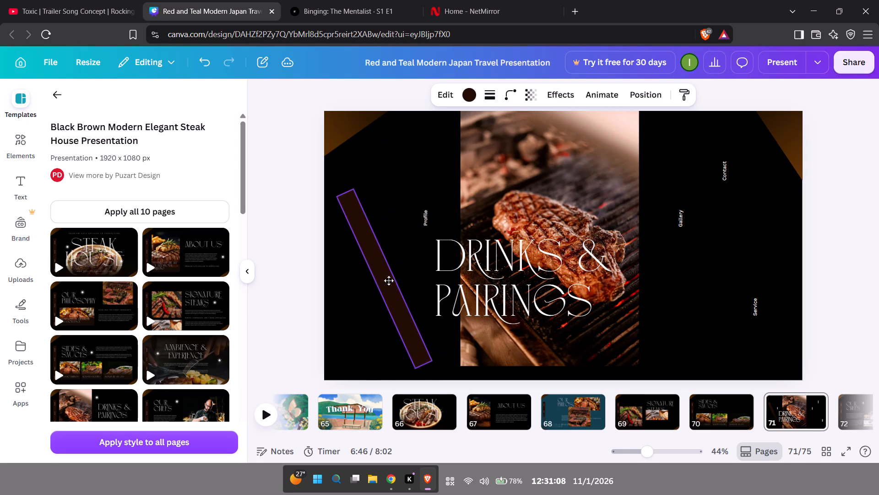
drag(389, 280, 362, 314)
click(391, 273)
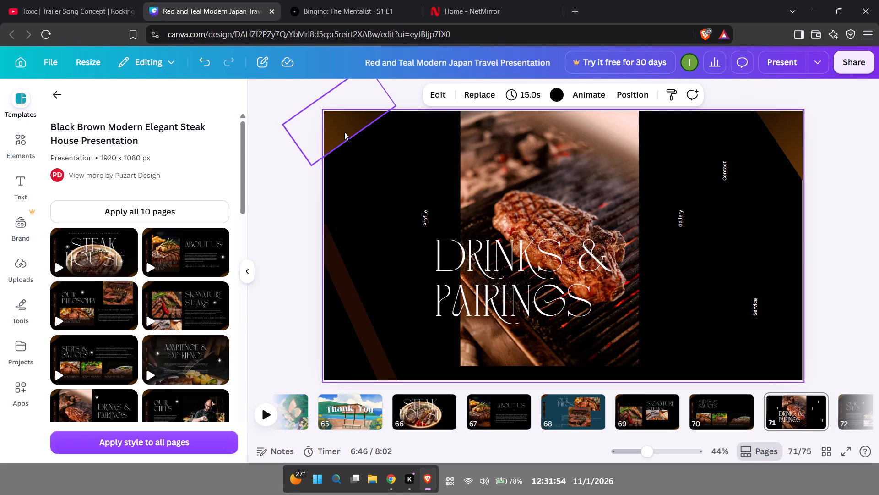
Move the brown rectangle in page 71's top-left corner slightly right and down so more of it covers the corner.
drag(344, 132, 360, 142)
drag(350, 143, 345, 137)
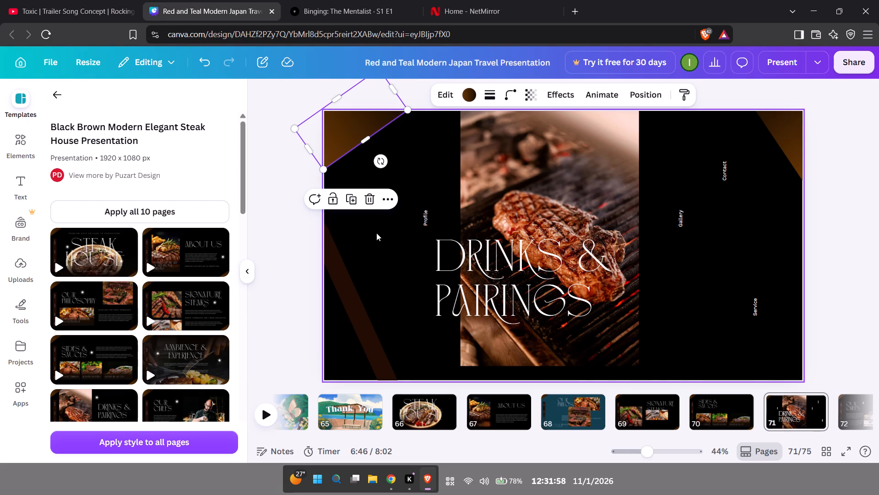
click(376, 233)
click(419, 170)
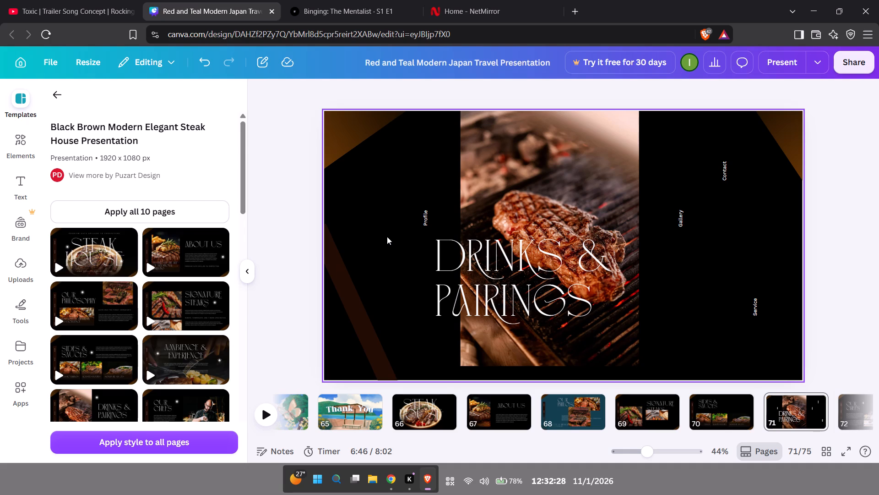
click(554, 260)
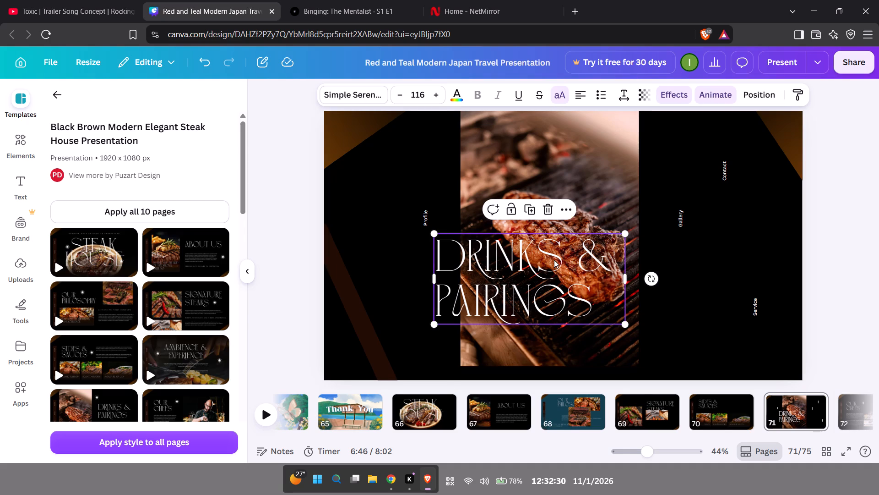
On page 72, delete the star ornament beside the Our Chefs title.
click(865, 420)
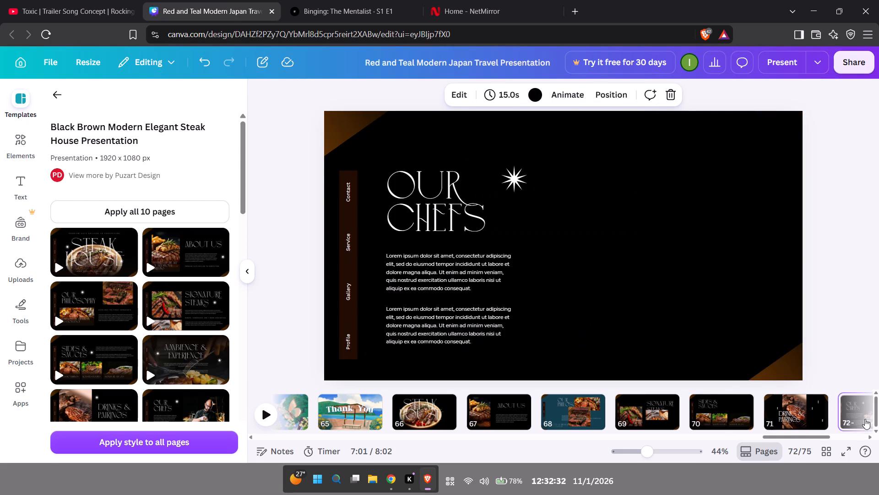
drag(772, 434, 827, 433)
click(503, 180)
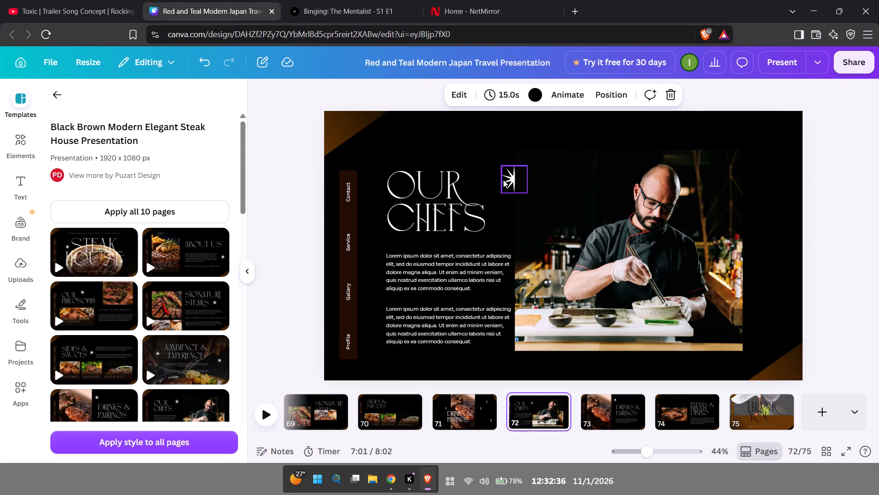
click(532, 143)
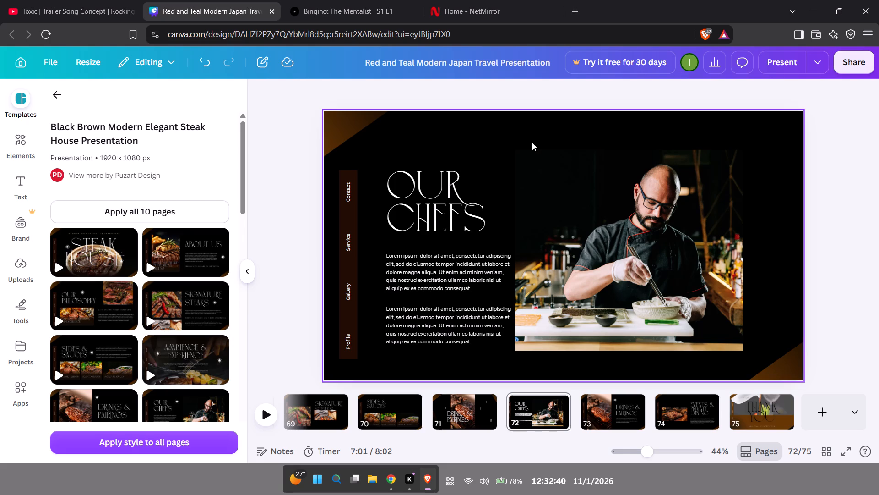
Move the chef photo on page 72 slightly right and up, away from the paragraphs.
drag(580, 249, 612, 241)
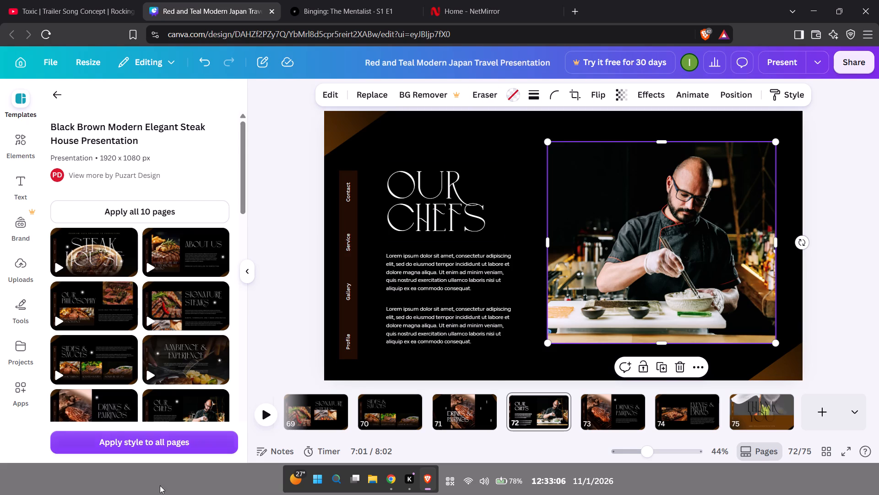
Move the Profile, Gallery, Service and Contact labels off page 72's side bar into a vertical column just left of the chef photo.
drag(347, 347, 449, 358)
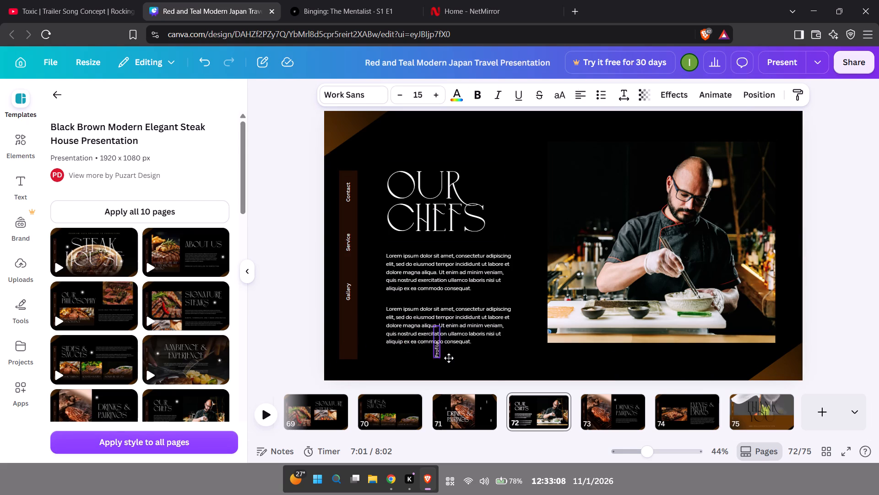
drag(449, 358, 522, 346)
drag(346, 284, 483, 253)
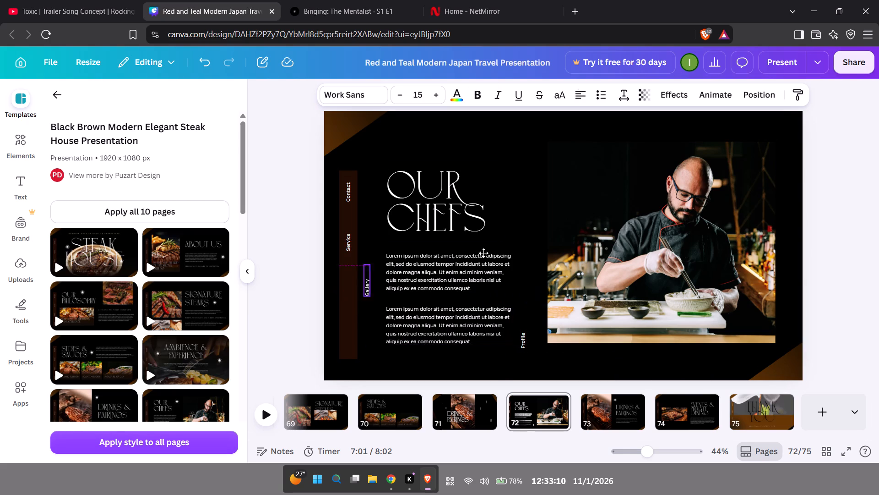
drag(483, 253, 524, 271)
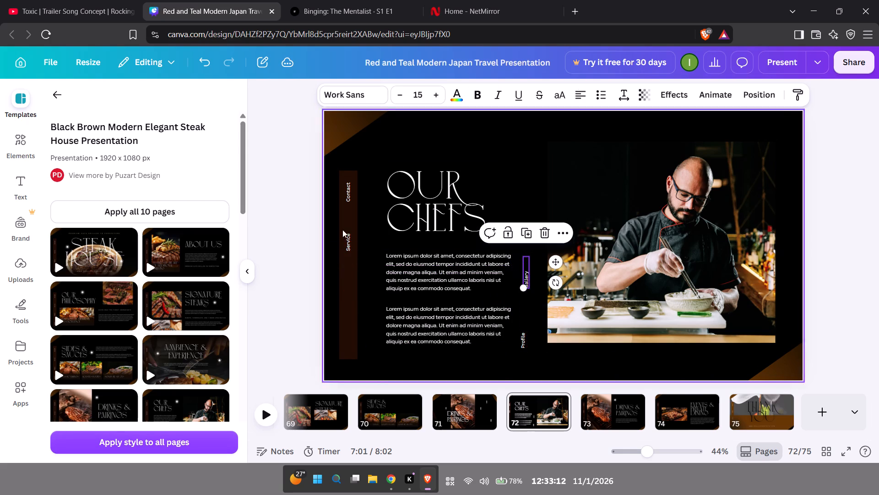
drag(349, 237, 526, 214)
drag(346, 196, 525, 166)
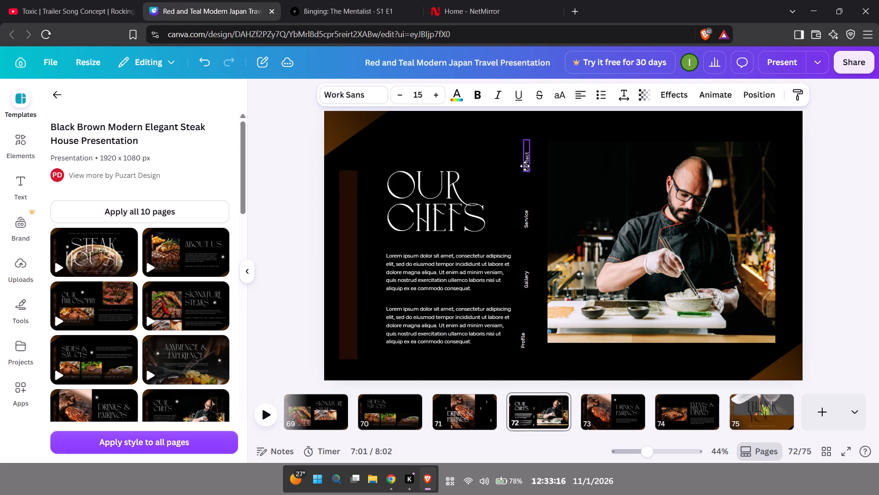
drag(525, 166, 526, 166)
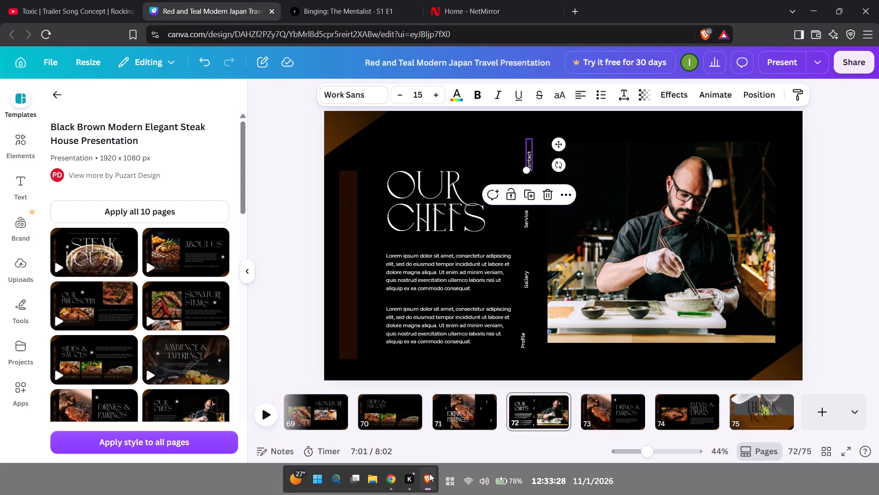
Switch to the Chrome window showing the TradingView chart and close it, returning to the presentation.
click(388, 484)
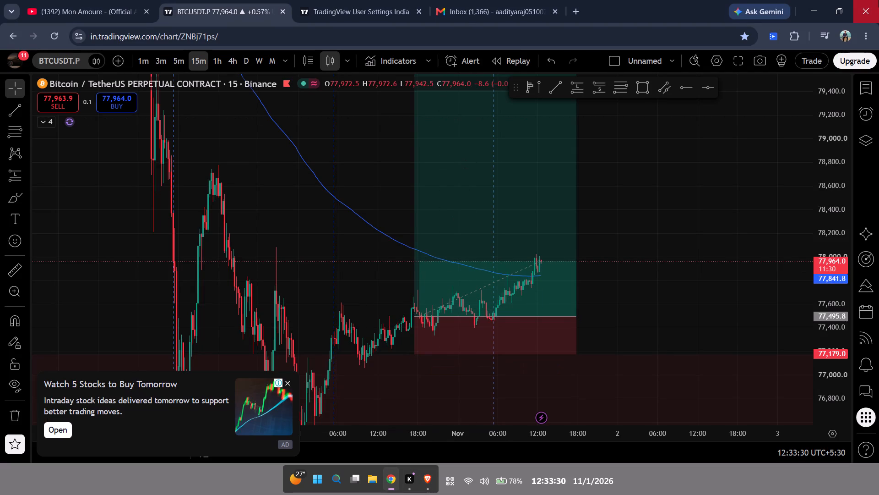
click(878, 0)
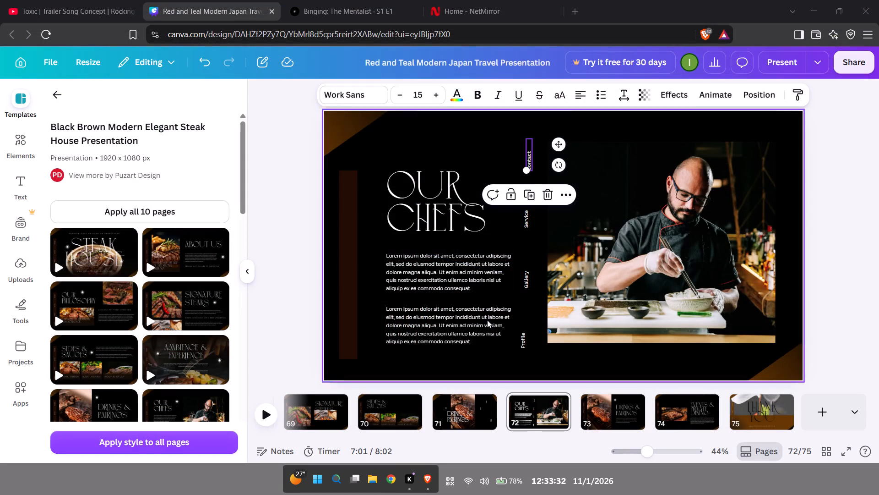
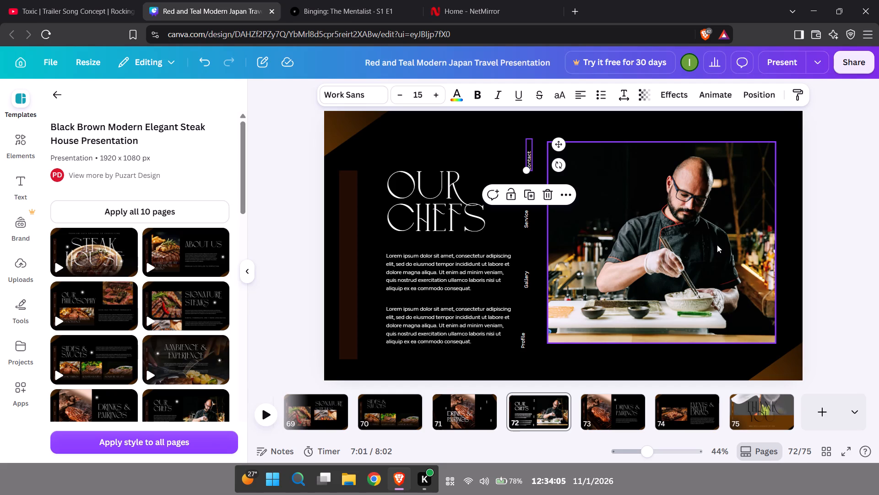
Move the chef photo on page 72 left so it overlaps the vertical labels and the paragraphs' ends.
drag(709, 231, 624, 281)
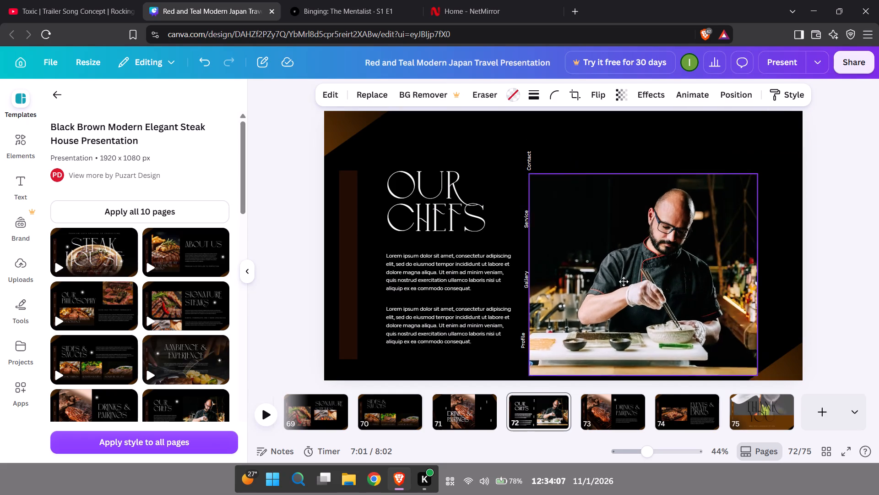
drag(624, 281, 647, 231)
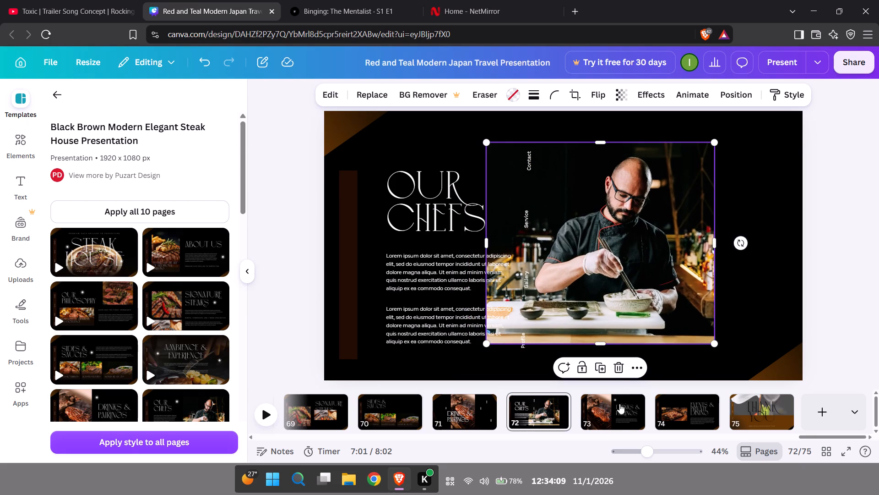
On page 73, delete the star ornament and the placeholder paragraph around the Drinks & Pairings title.
click(611, 417)
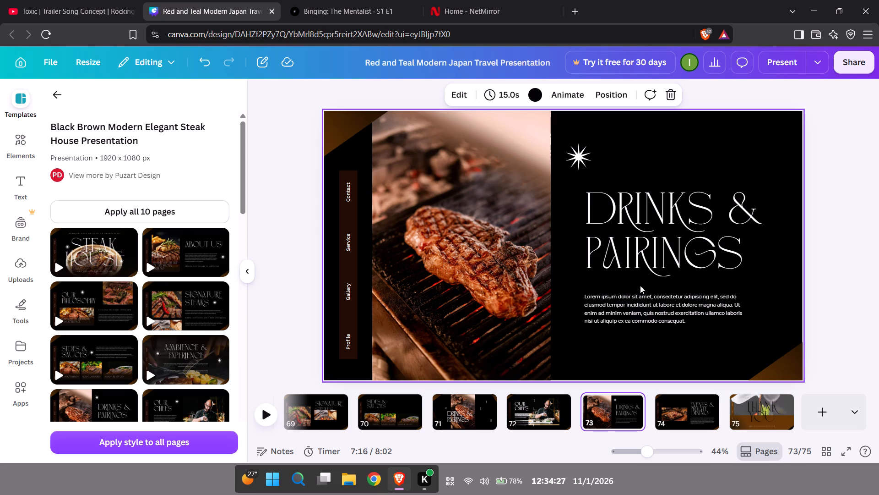
drag(640, 286, 682, 296)
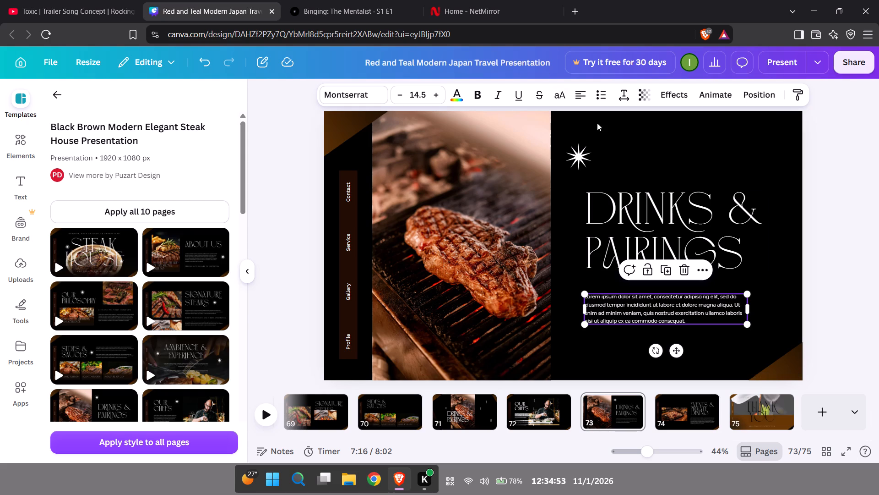
click(566, 162)
click(592, 194)
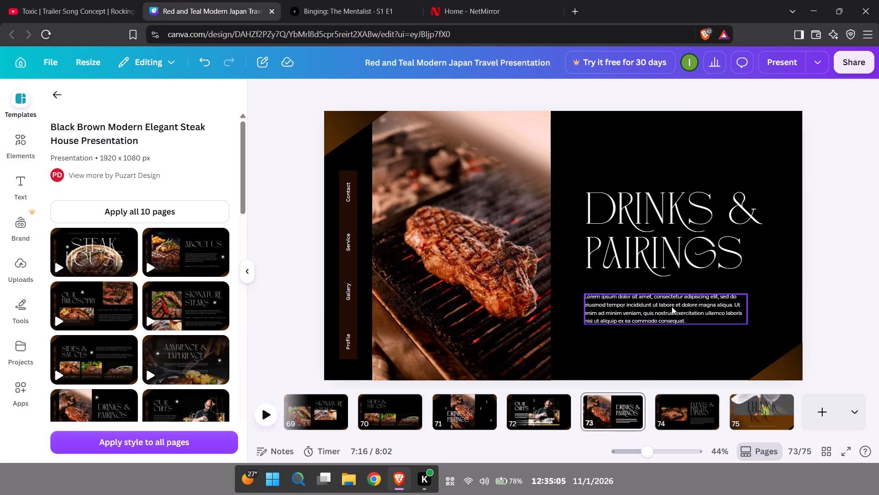
drag(672, 307, 684, 329)
click(696, 290)
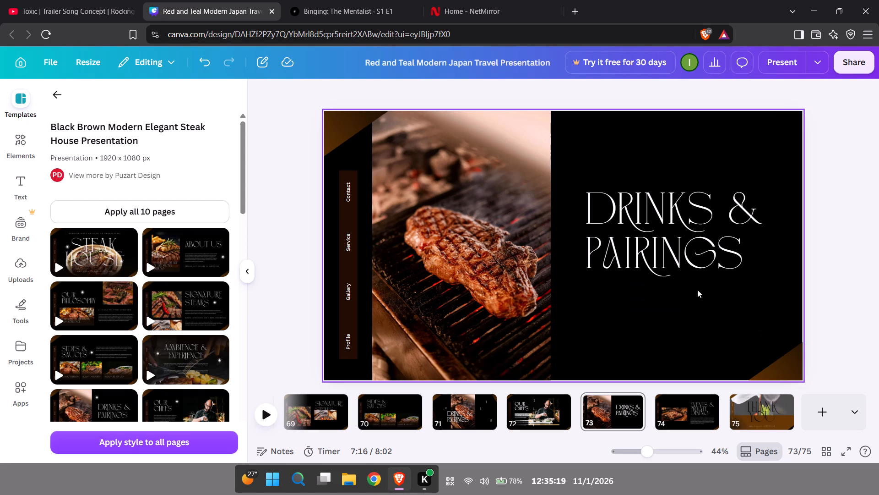
Move the Drinks & Pairings title on page 73 right until it runs slightly past the page edge.
drag(697, 289, 726, 259)
drag(646, 253, 646, 253)
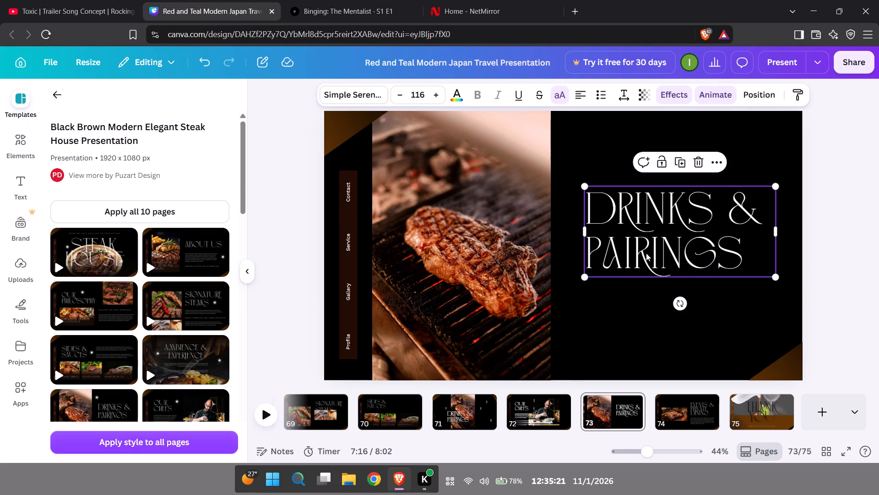
drag(646, 253, 694, 256)
On page 74, shift the placeholder paragraph slightly down and the Events & Private Dining title up to widen their gap.
click(685, 423)
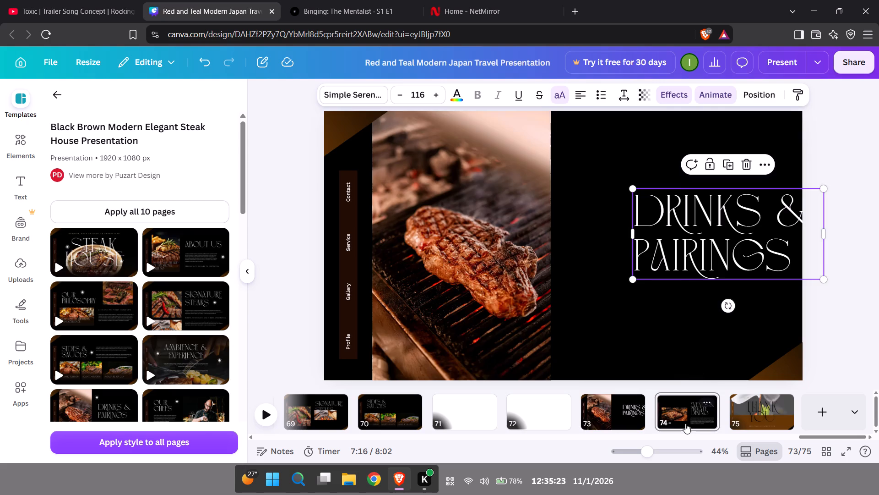
drag(698, 311, 704, 330)
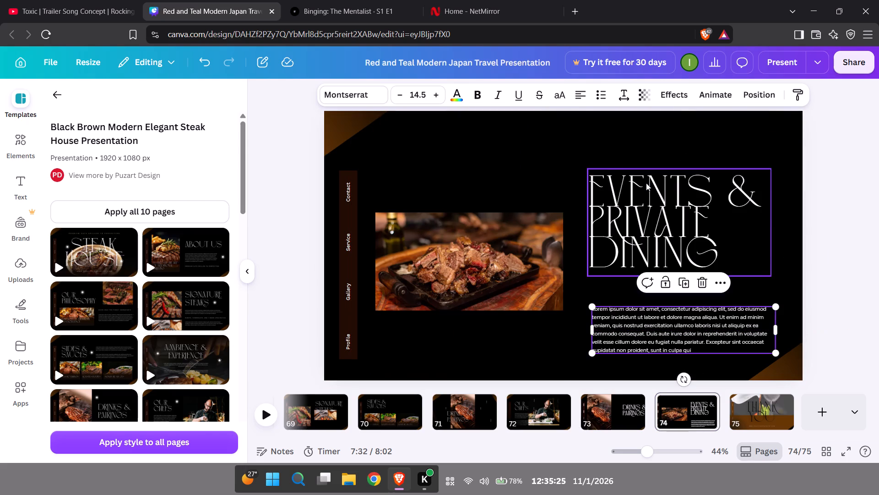
drag(646, 183, 646, 154)
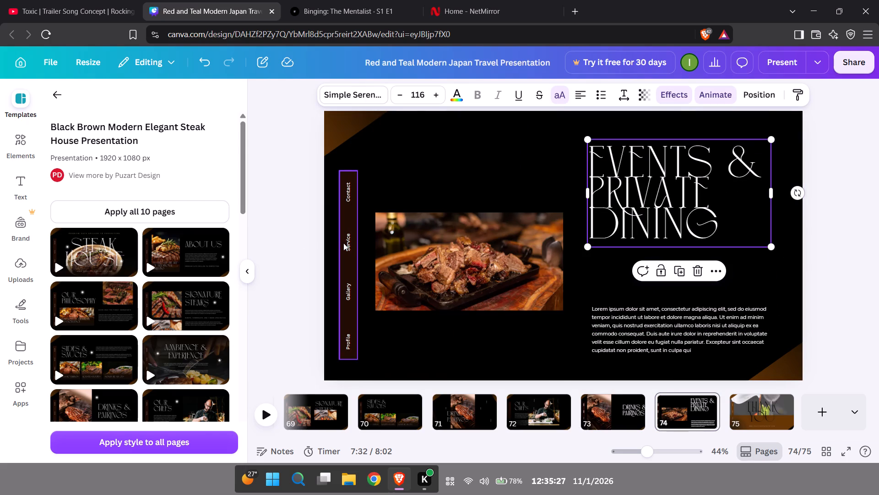
Delete the Service and Contact labels from the brown side bar on page 74.
click(348, 242)
click(372, 192)
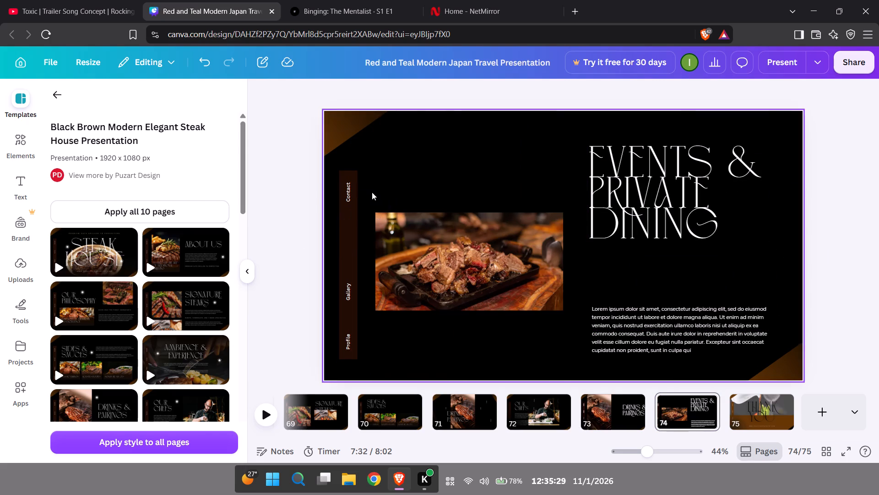
click(356, 187)
click(352, 188)
click(343, 193)
click(349, 194)
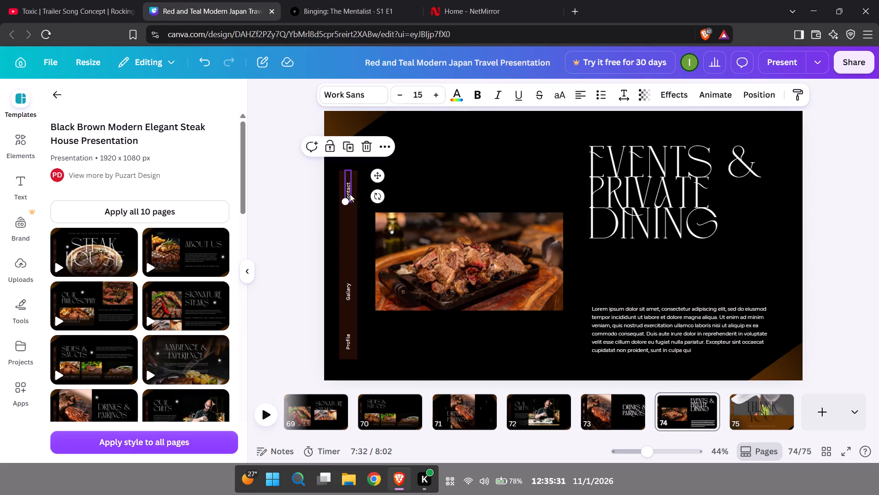
click(365, 144)
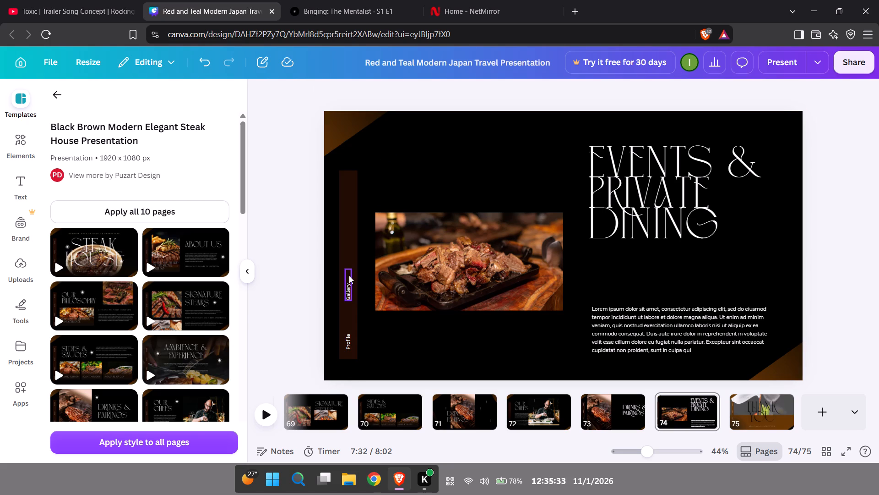
Move the brown side bar on page 74 slightly right and up, closer to the steak photo.
drag(349, 247, 355, 243)
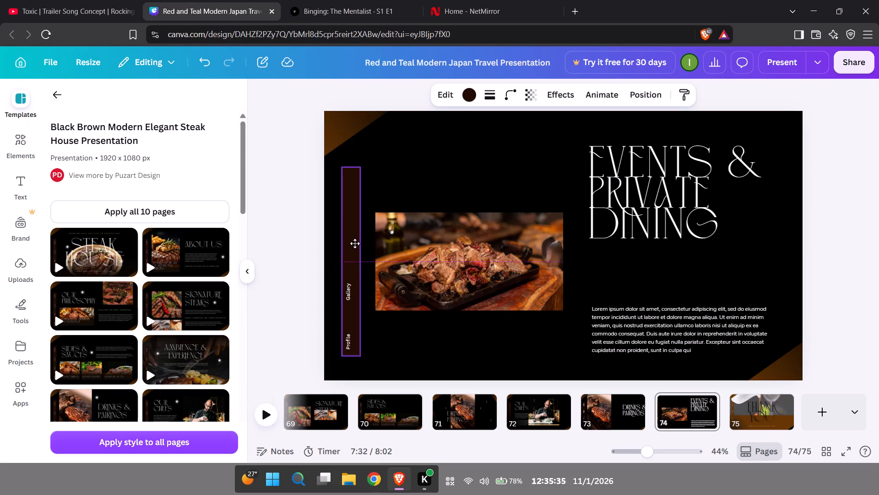
drag(355, 243, 362, 239)
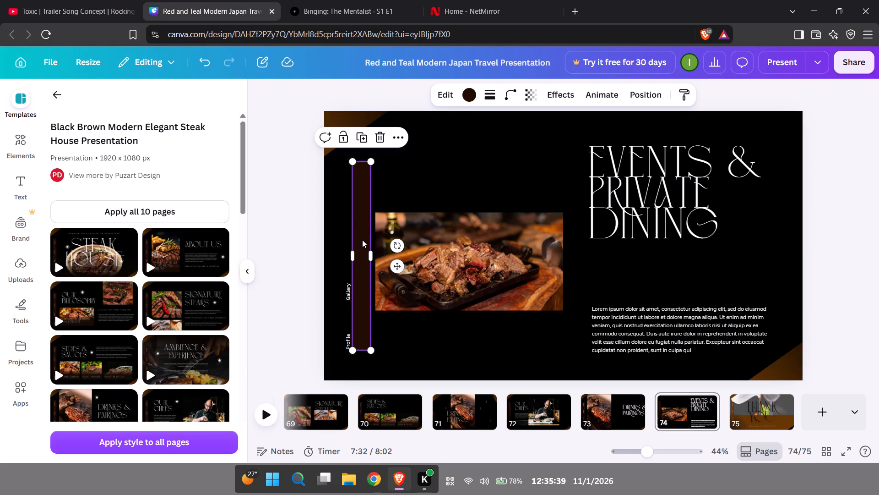
Add a default heading text box to page 74 and place it above the steak photo.
click(11, 173)
scroll(147, 193, down, 3)
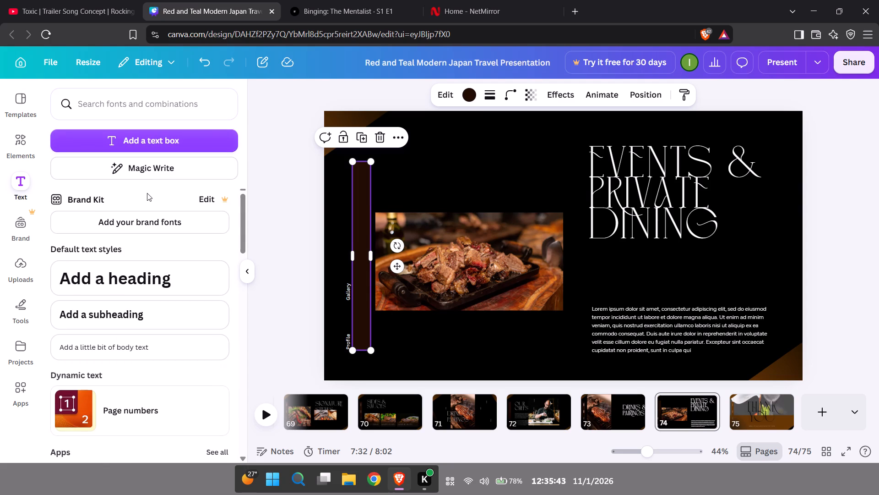
scroll(147, 193, down, 3)
click(156, 254)
click(147, 278)
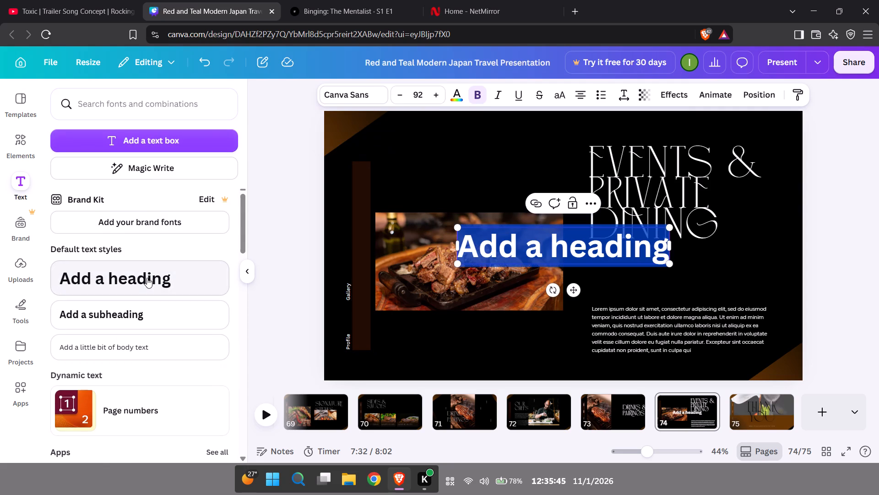
click(540, 257)
drag(514, 225, 476, 163)
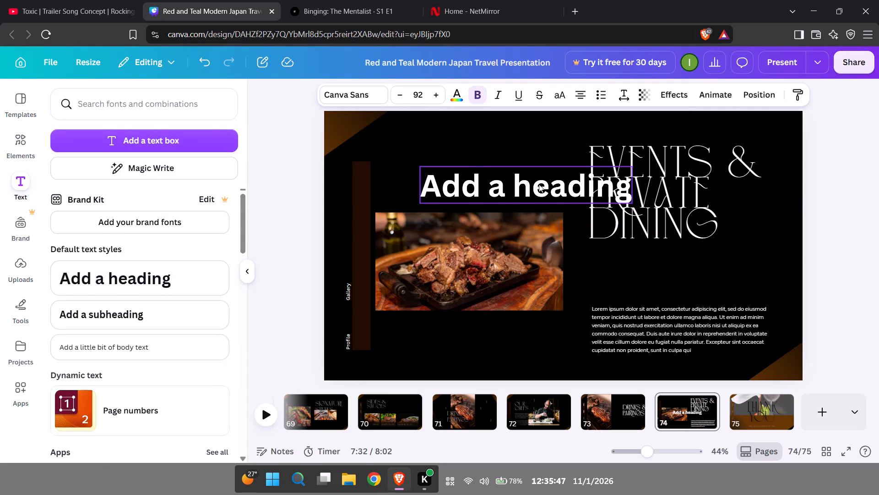
Change the text colour of the Events & Private Dining title on page 74 to light red.
click(711, 184)
scroll(175, 218, up, 3)
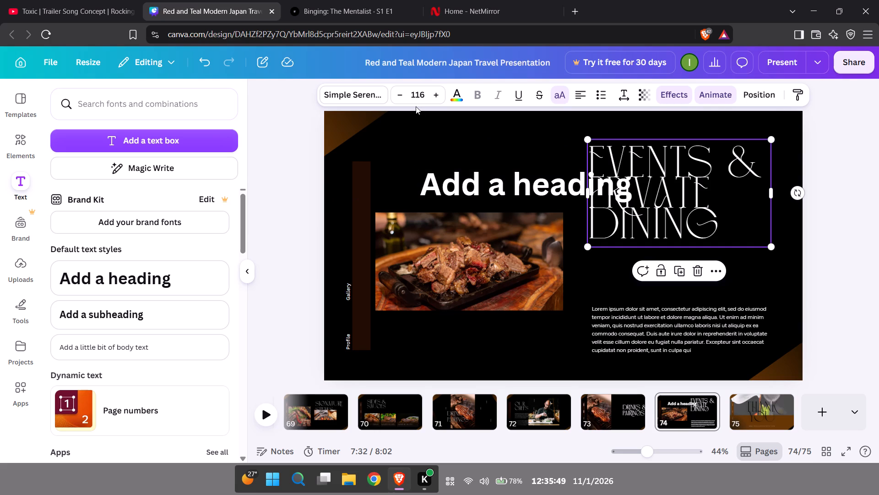
click(463, 90)
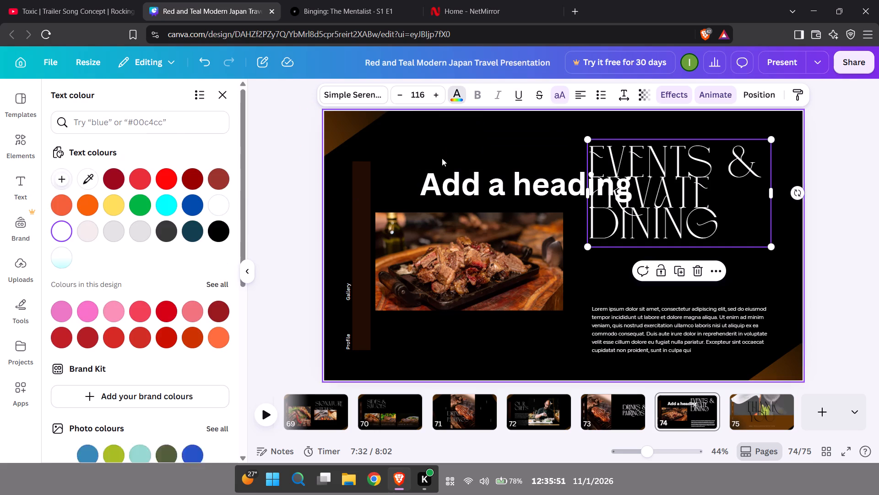
click(213, 201)
click(144, 182)
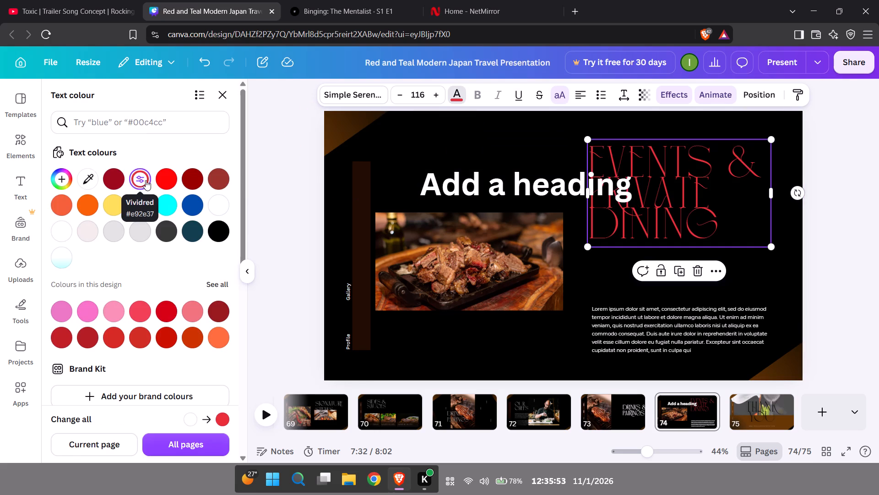
Change the text colour of the placeholder paragraph on page 74 to bright red.
click(620, 325)
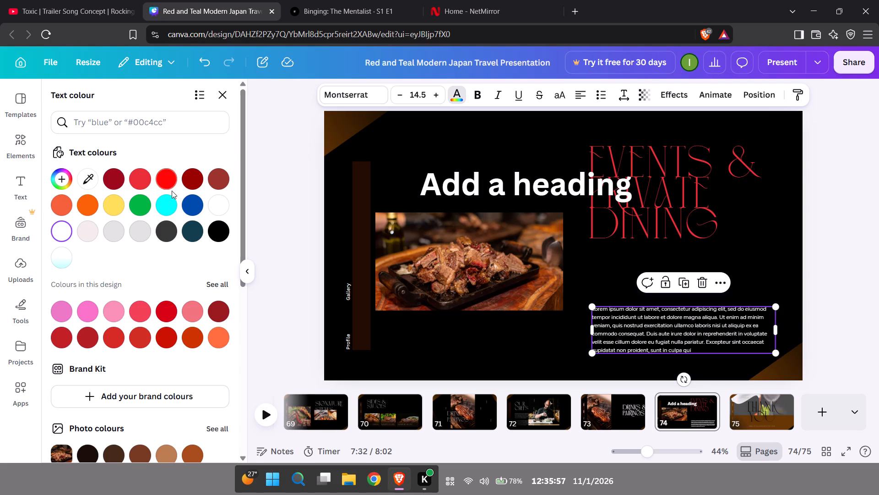
click(167, 181)
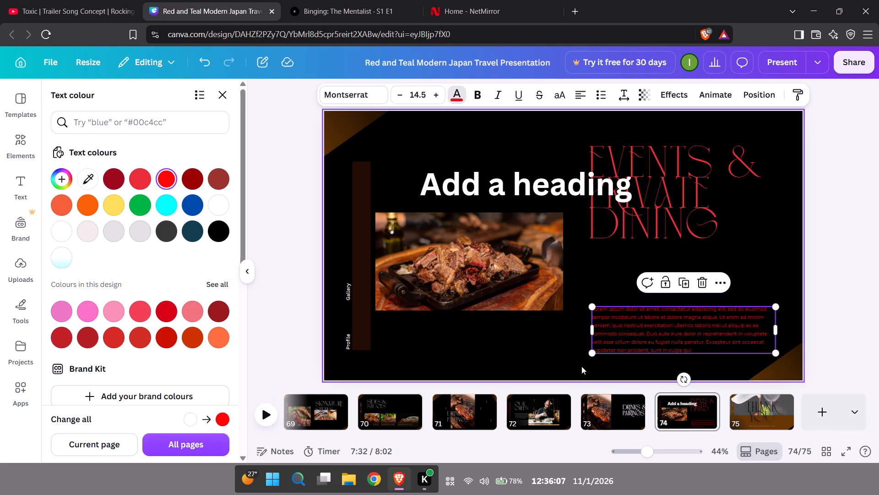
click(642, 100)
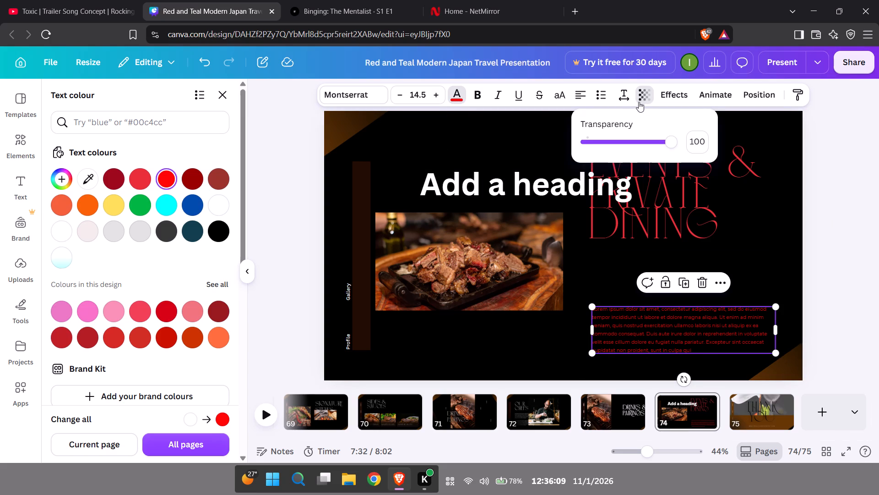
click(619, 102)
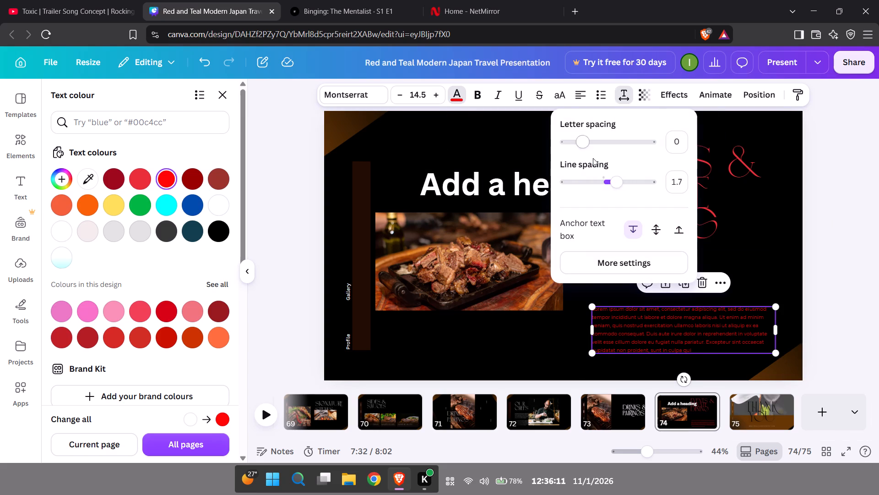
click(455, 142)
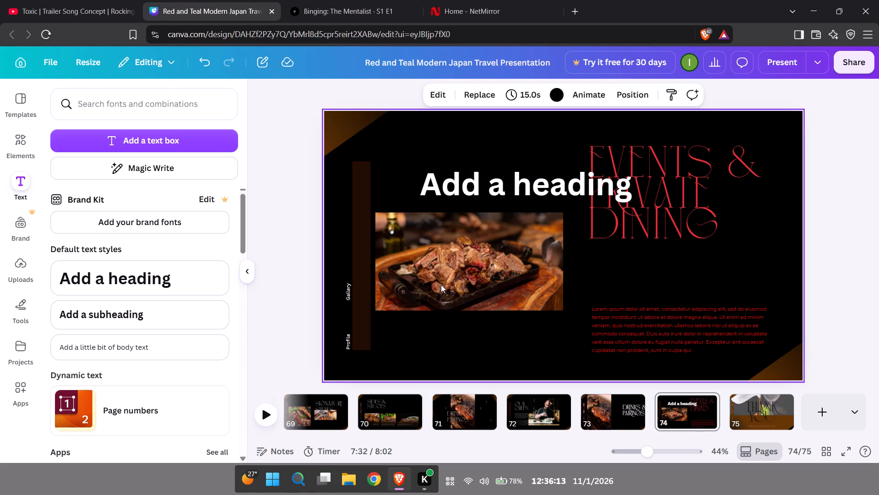
Round the corners of the steak photo on page 74 to the maximum.
click(441, 285)
click(550, 96)
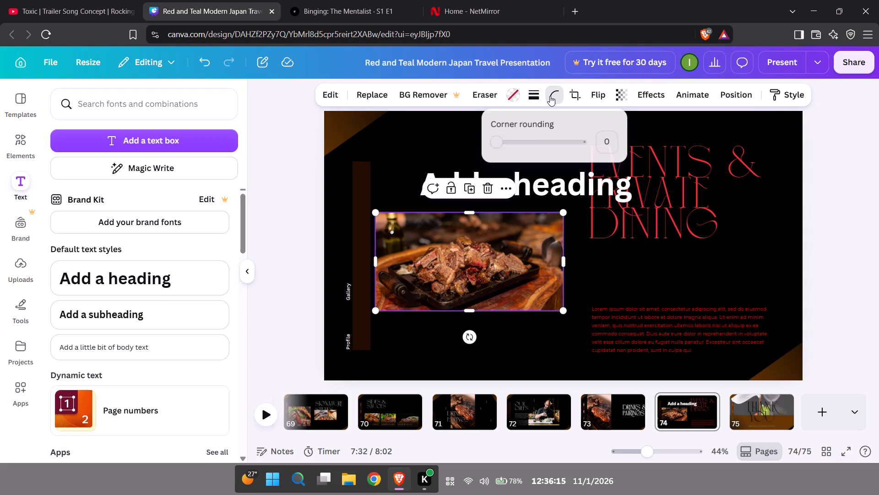
drag(496, 146, 554, 142)
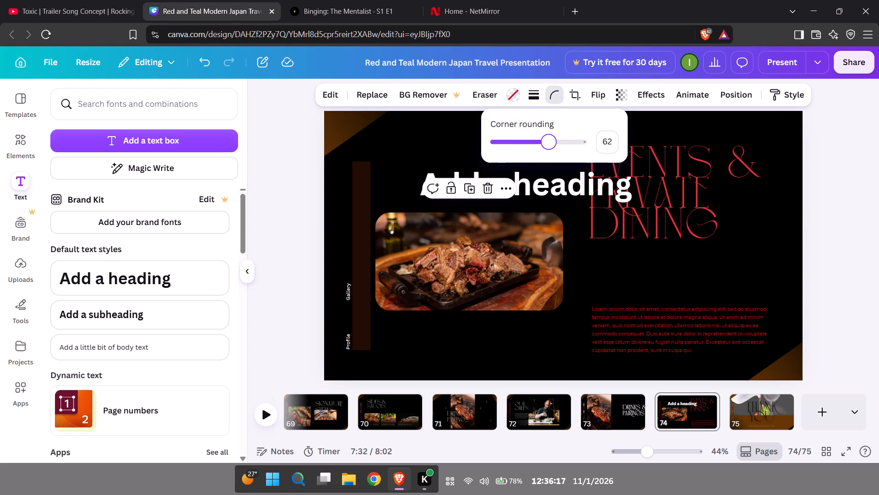
drag(554, 142, 620, 140)
click(449, 124)
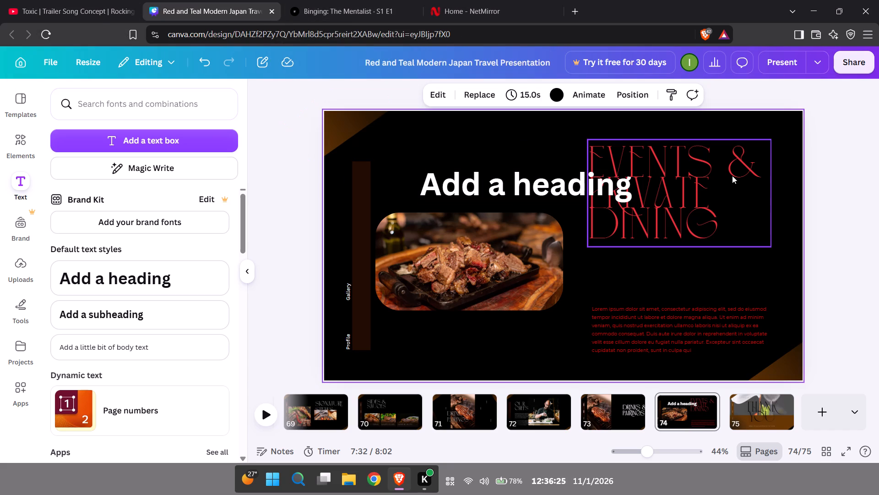
Move the Add a heading text on page 74 up and left, clear of the steak photo.
drag(563, 181, 526, 159)
click(701, 292)
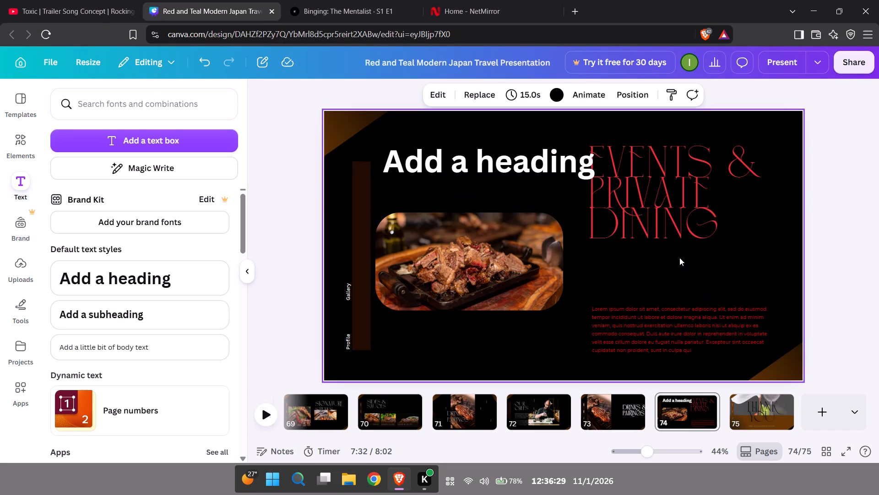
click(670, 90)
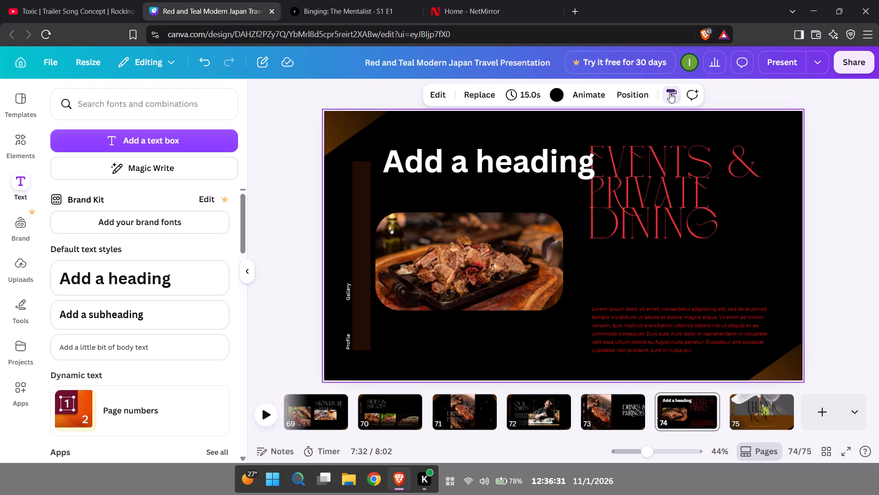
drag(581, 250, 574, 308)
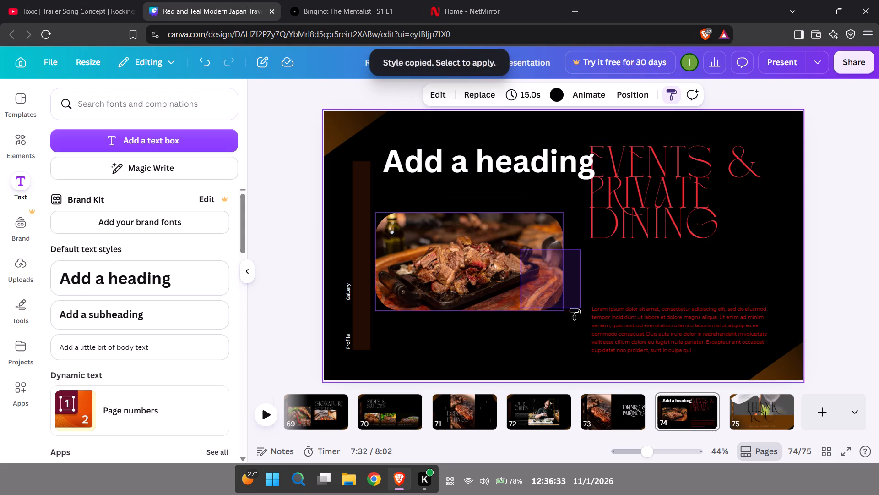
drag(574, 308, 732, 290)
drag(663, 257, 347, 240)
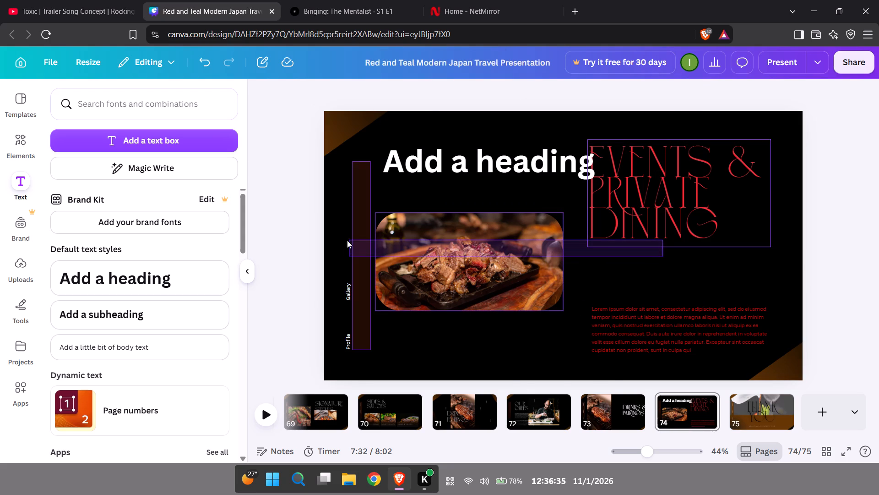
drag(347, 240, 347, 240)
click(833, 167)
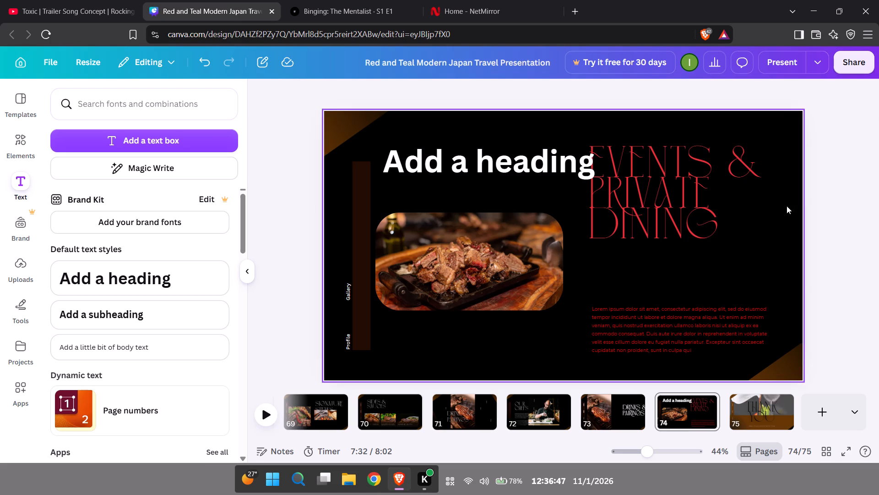
Close the browser window together with all four of its open tabs.
click(878, 0)
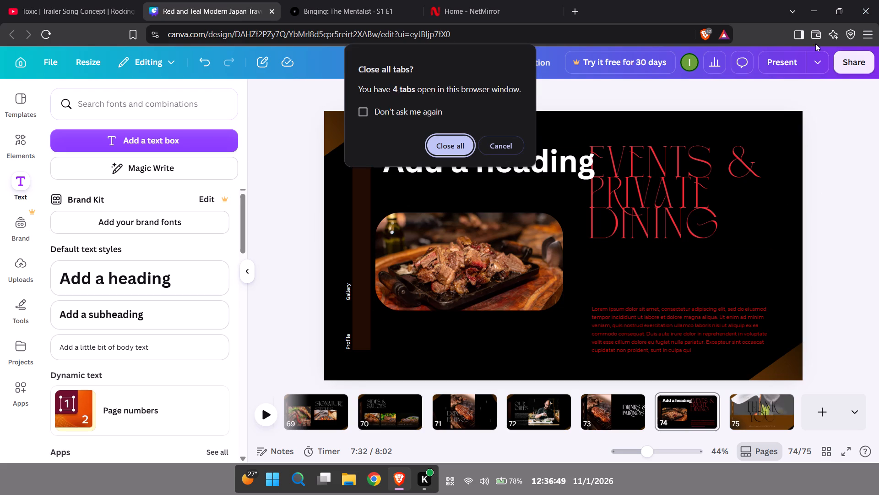
click(452, 149)
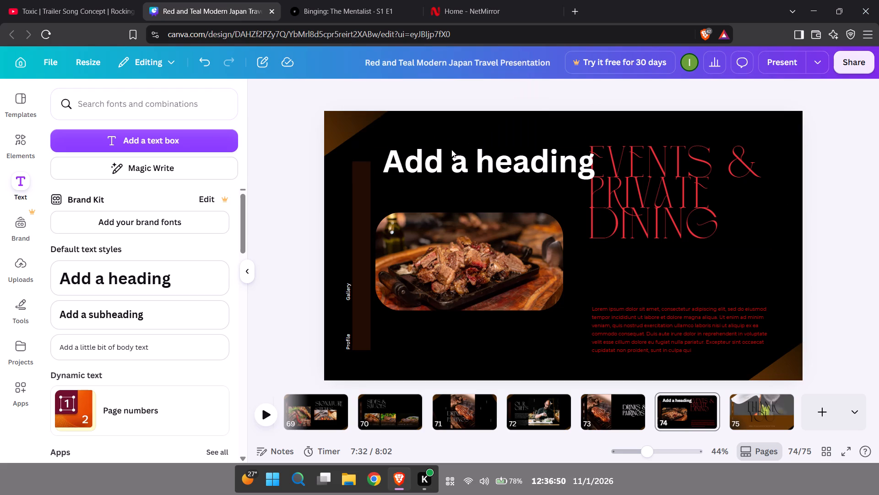